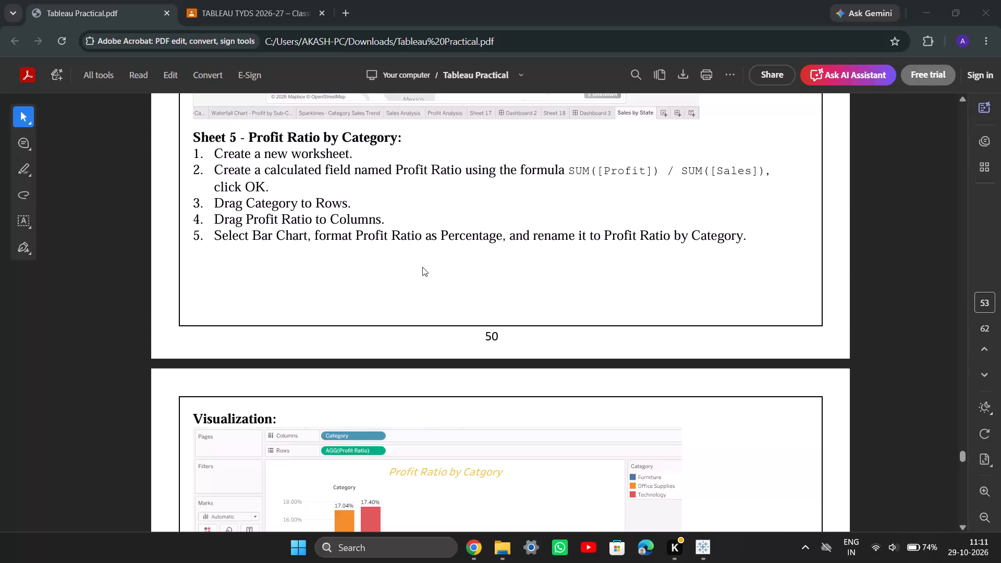
# Read the Tableau Practical PDF instructions from Sheet 5 - Profit Ratio by Category through the 11.B Region and Category filters.
pyautogui.click(489, 310)
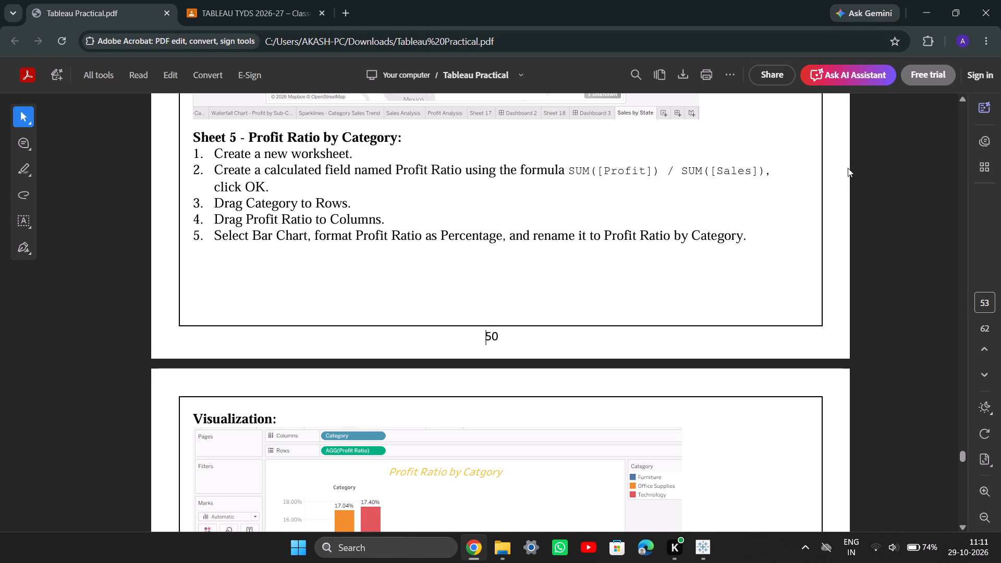
pyautogui.scroll(-1, 838, 173)
pyautogui.scroll(1, 835, 172)
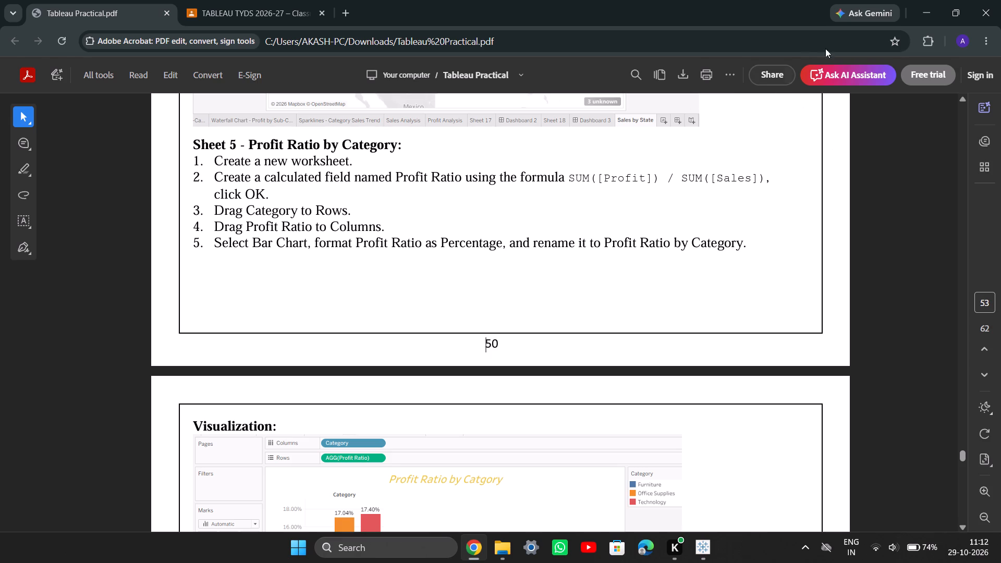
pyautogui.scroll(-1, 766, 215)
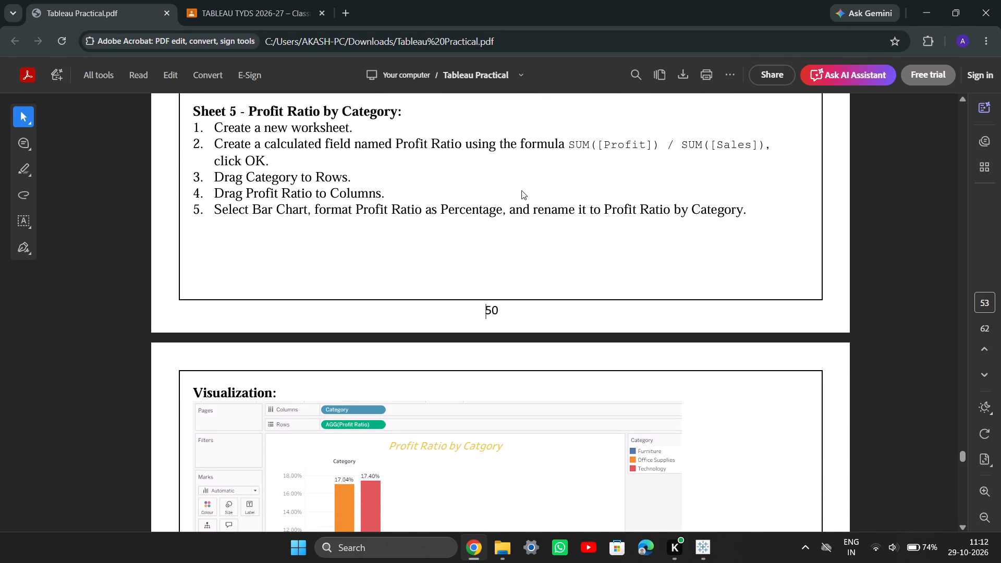
pyautogui.scroll(-1, 517, 178)
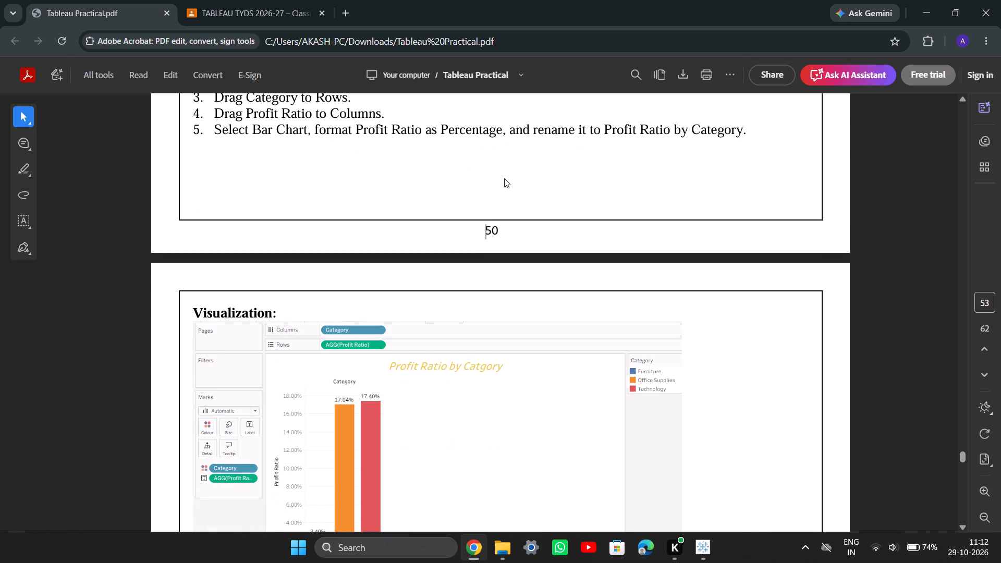
pyautogui.scroll(-4, 505, 171)
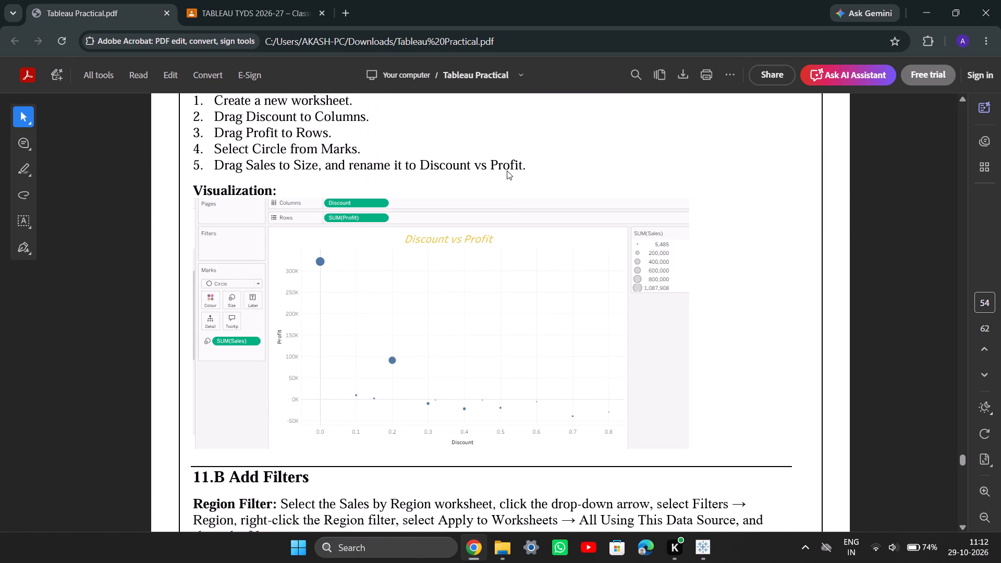
pyautogui.scroll(-3, 503, 169)
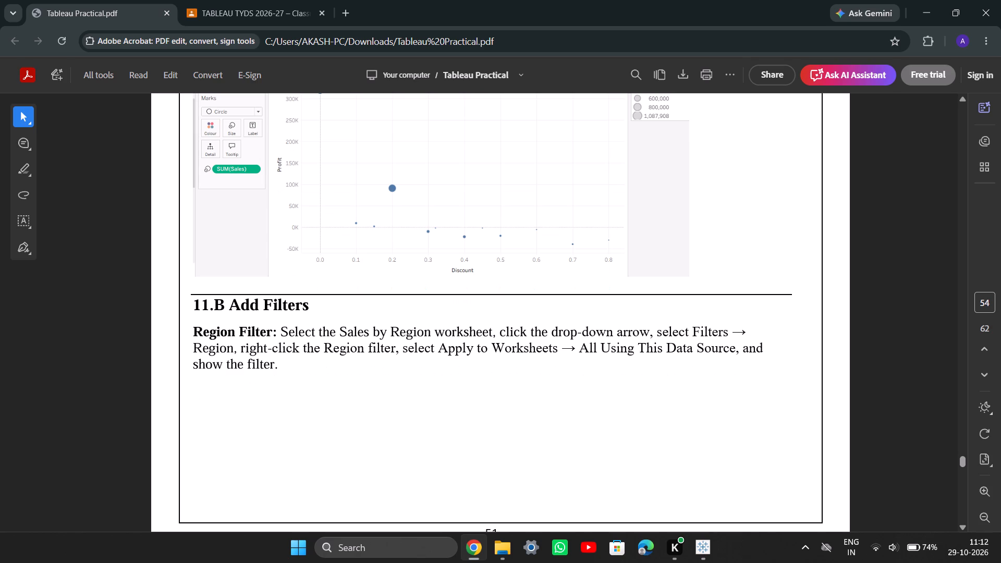
pyautogui.scroll(-1, 510, 169)
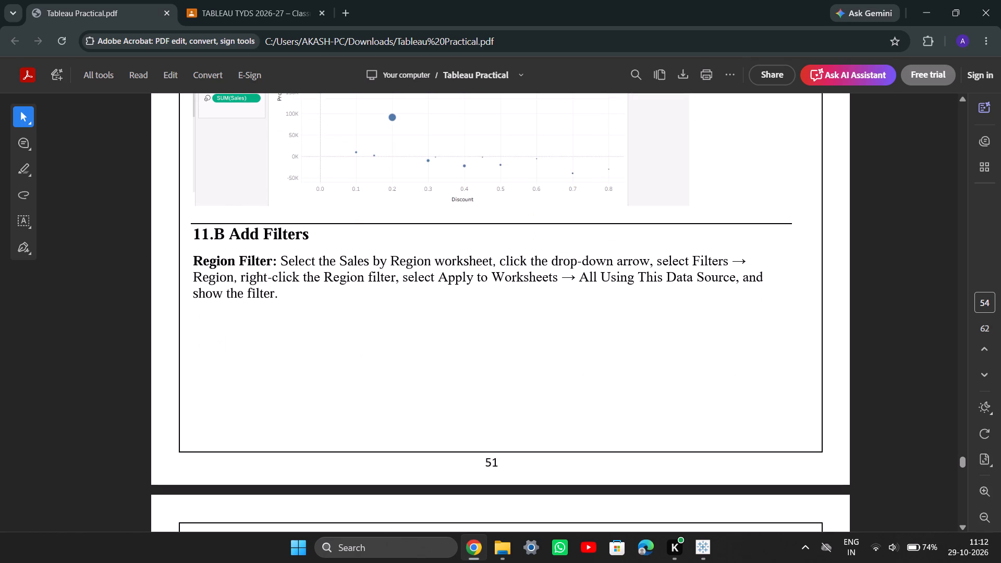
pyautogui.scroll(-1, 510, 169)
pyautogui.scroll(-1, 414, 270)
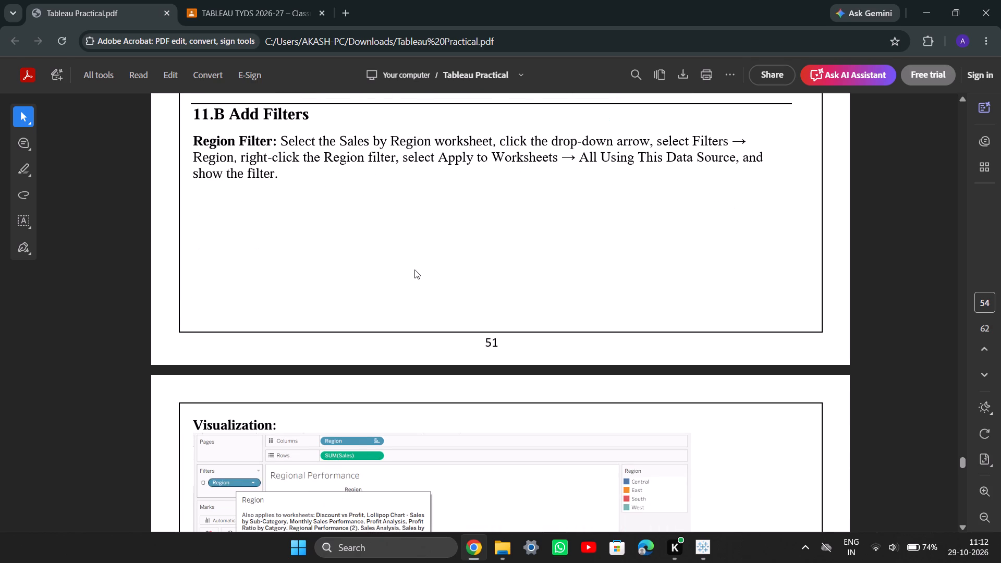
pyautogui.scroll(-4, 414, 270)
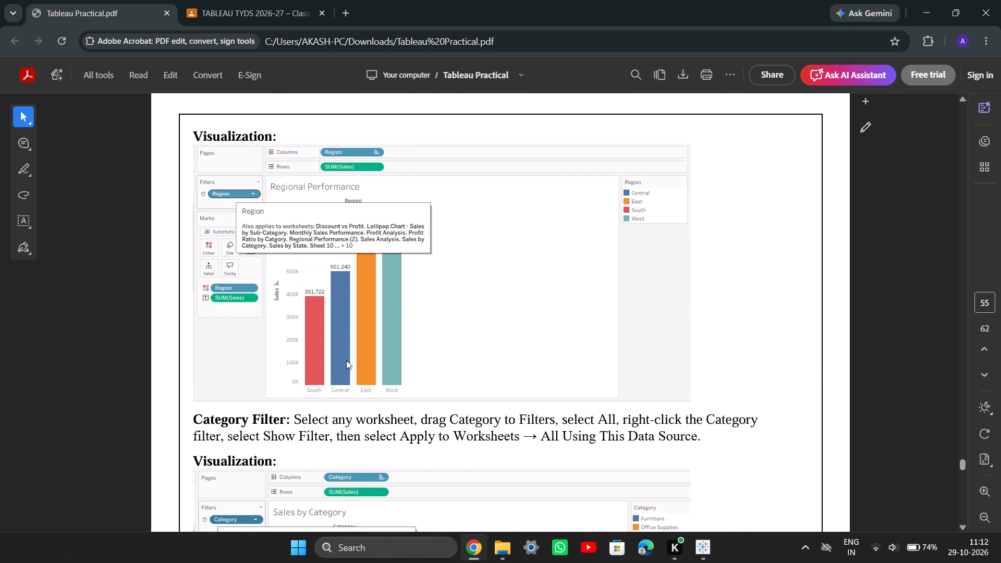
pyautogui.scroll(-2, 346, 360)
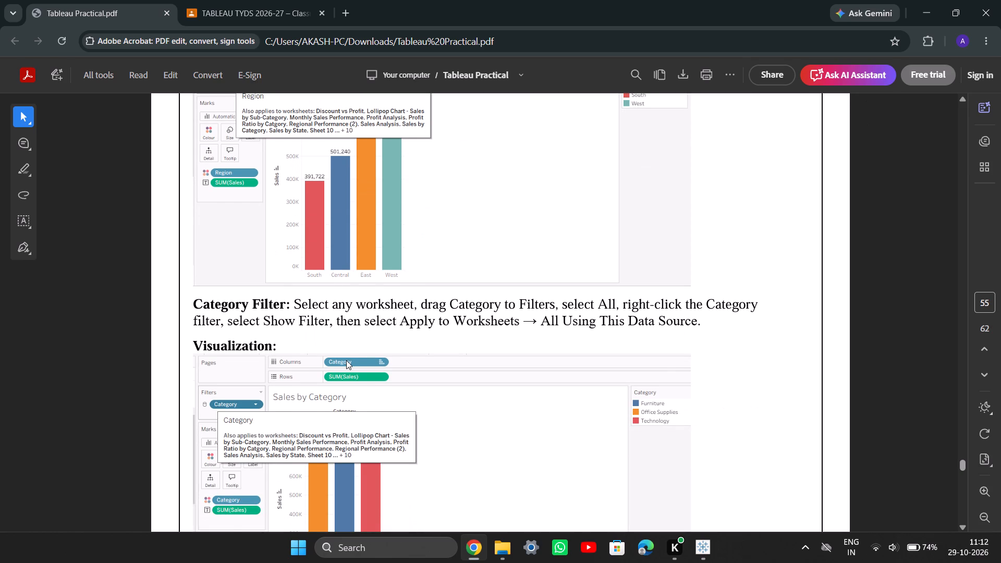
pyautogui.scroll(-1, 346, 360)
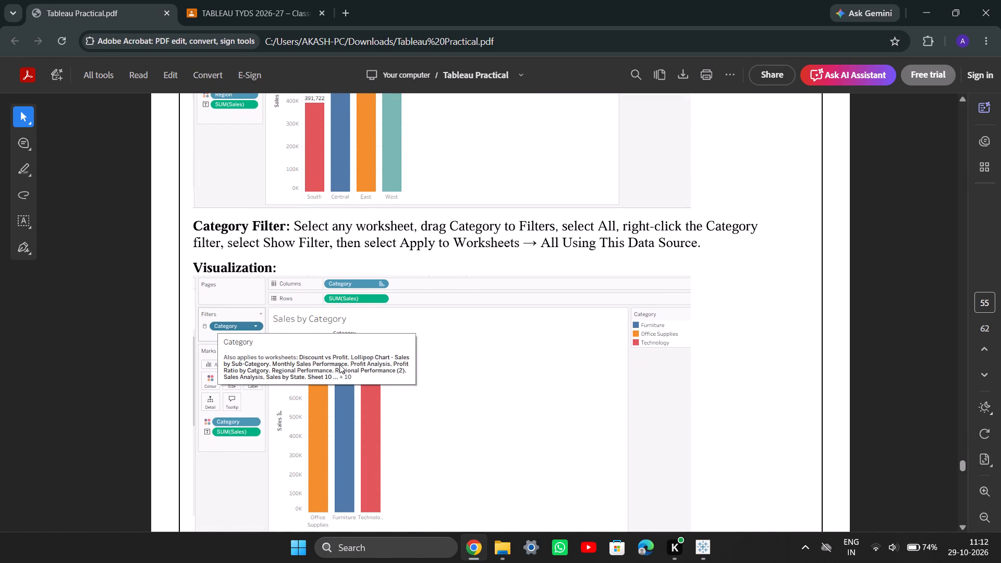
pyautogui.scroll(5, 340, 364)
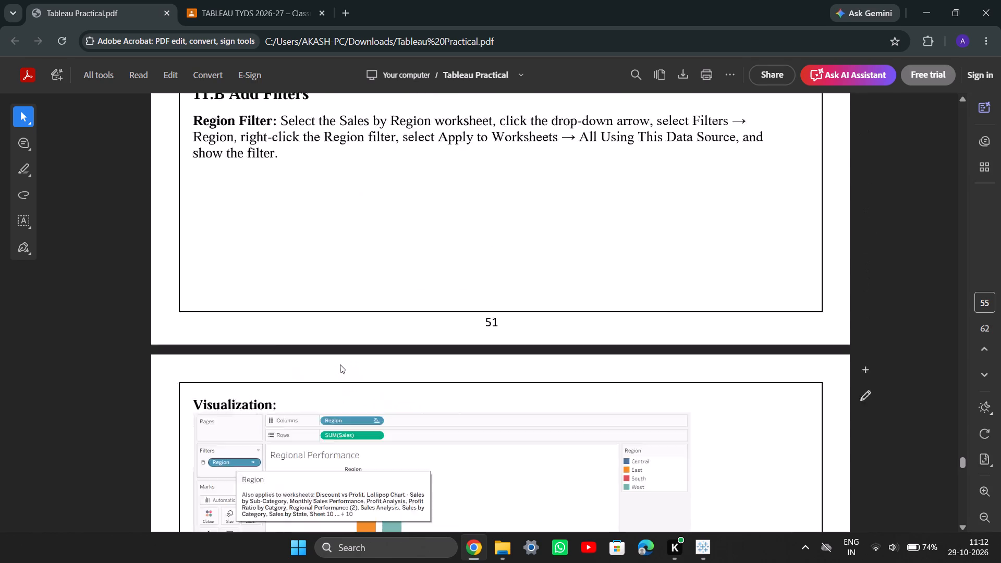
pyautogui.scroll(1, 340, 364)
pyautogui.scroll(-1, 340, 364)
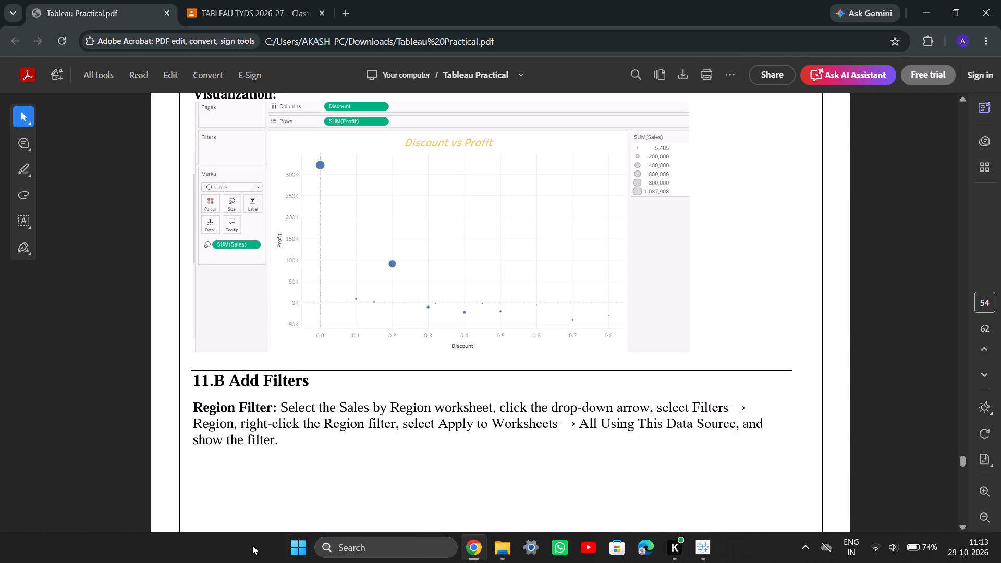
# Switch to Tableau and apply Sheet 1's Category filter to all worksheets using this data source.
pyautogui.click(705, 552)
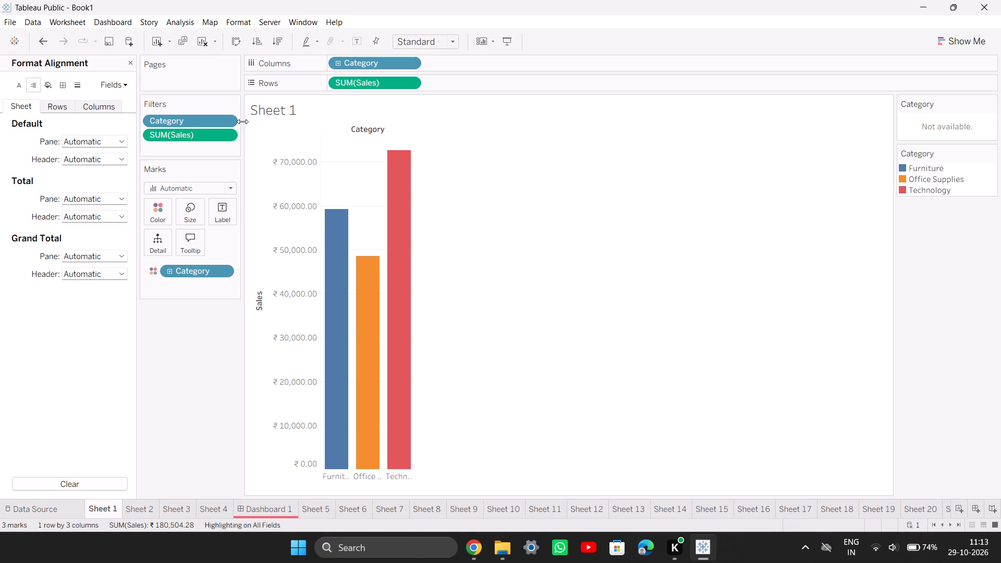
pyautogui.click(224, 123)
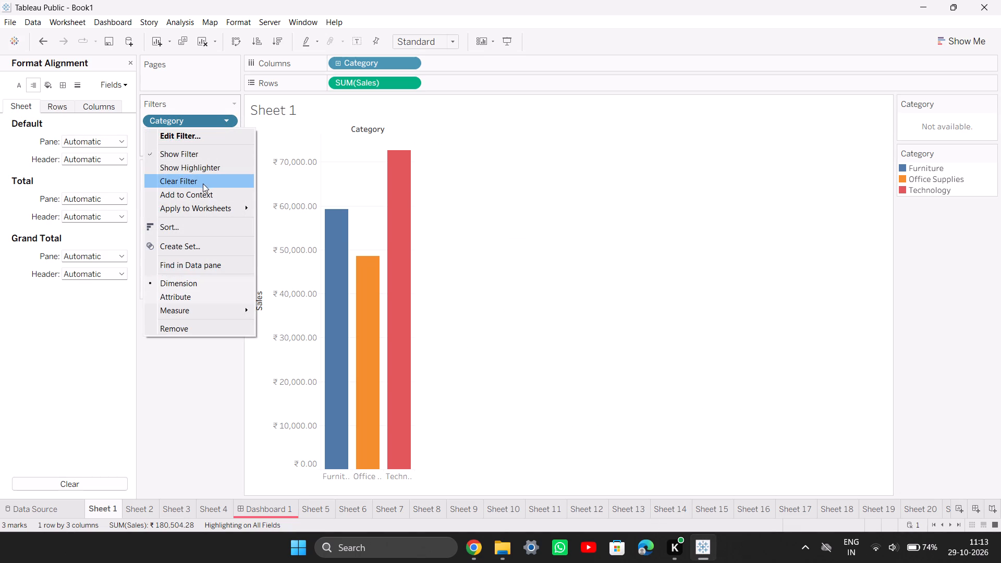
pyautogui.click(201, 204)
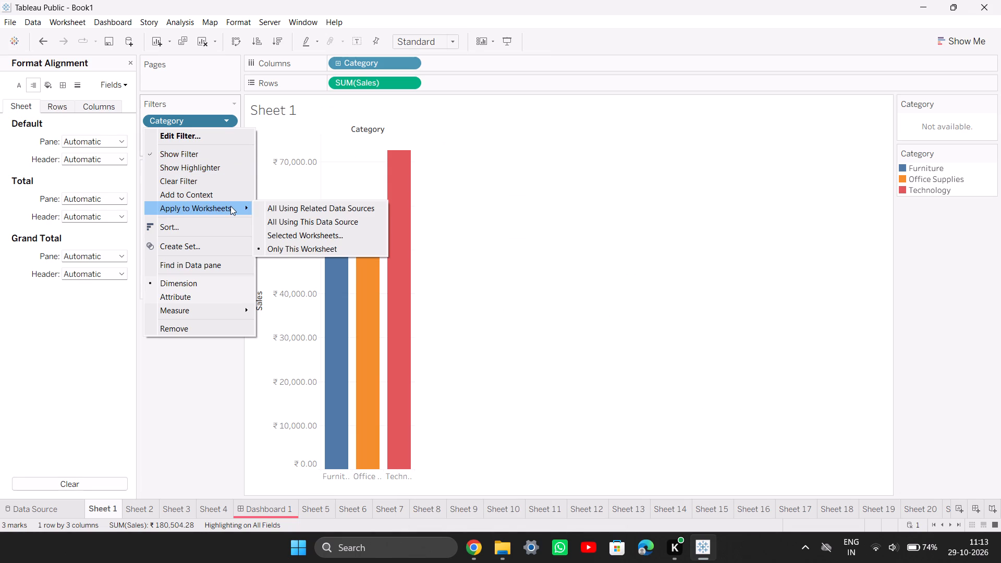
pyautogui.click(271, 219)
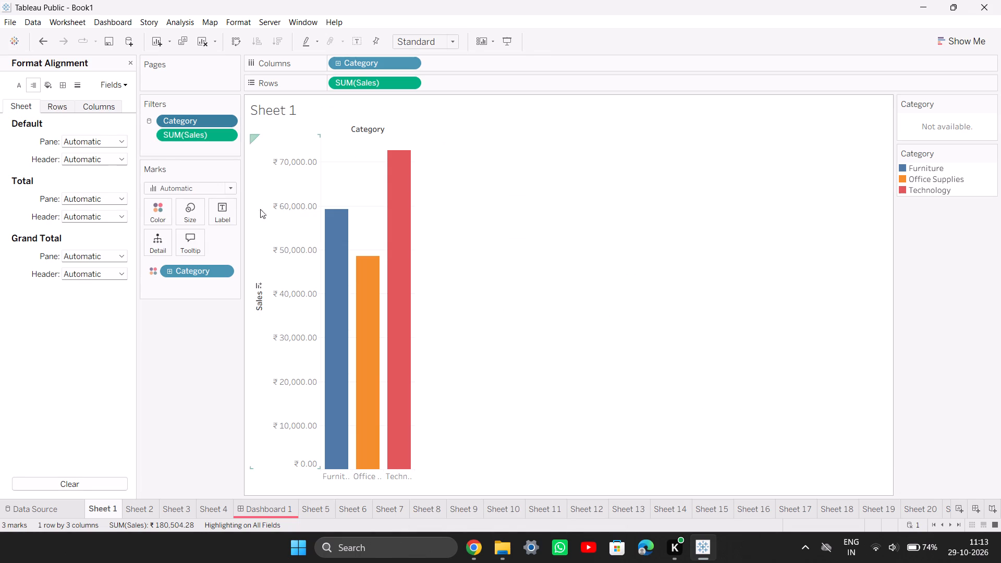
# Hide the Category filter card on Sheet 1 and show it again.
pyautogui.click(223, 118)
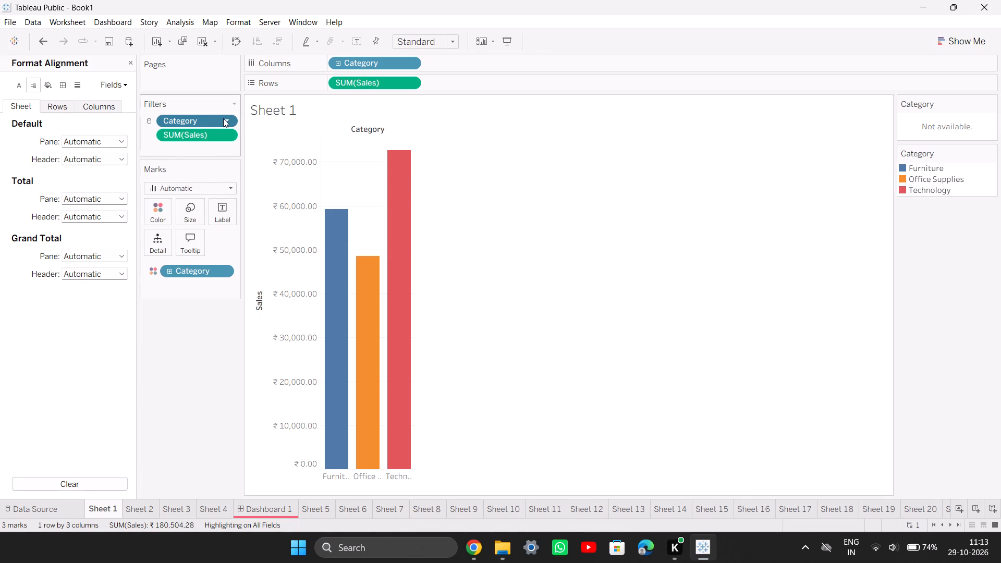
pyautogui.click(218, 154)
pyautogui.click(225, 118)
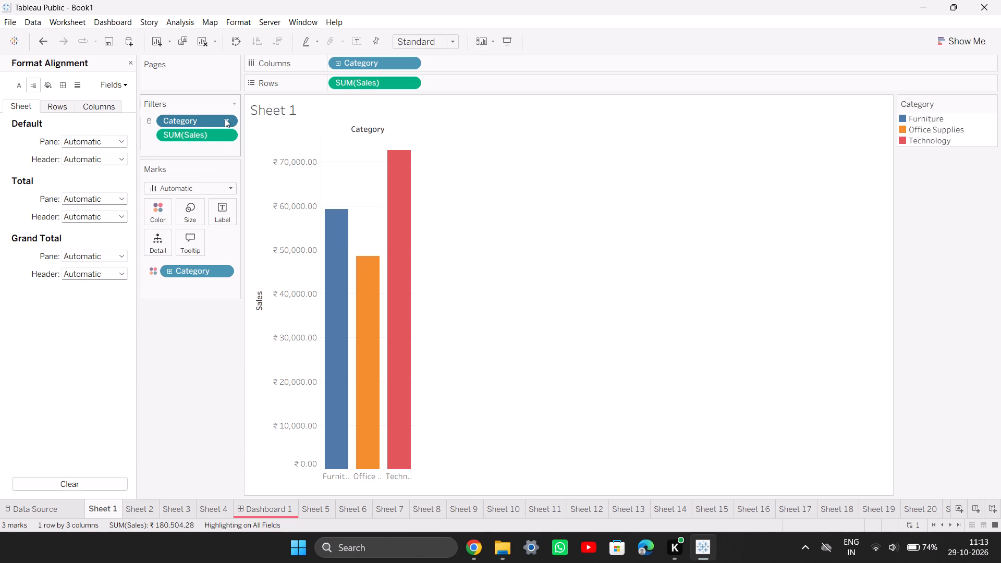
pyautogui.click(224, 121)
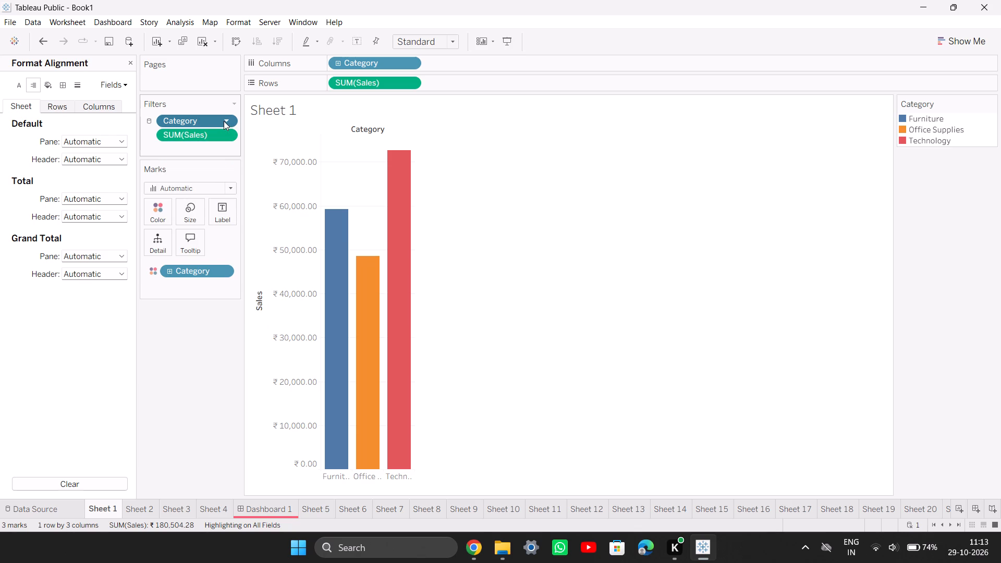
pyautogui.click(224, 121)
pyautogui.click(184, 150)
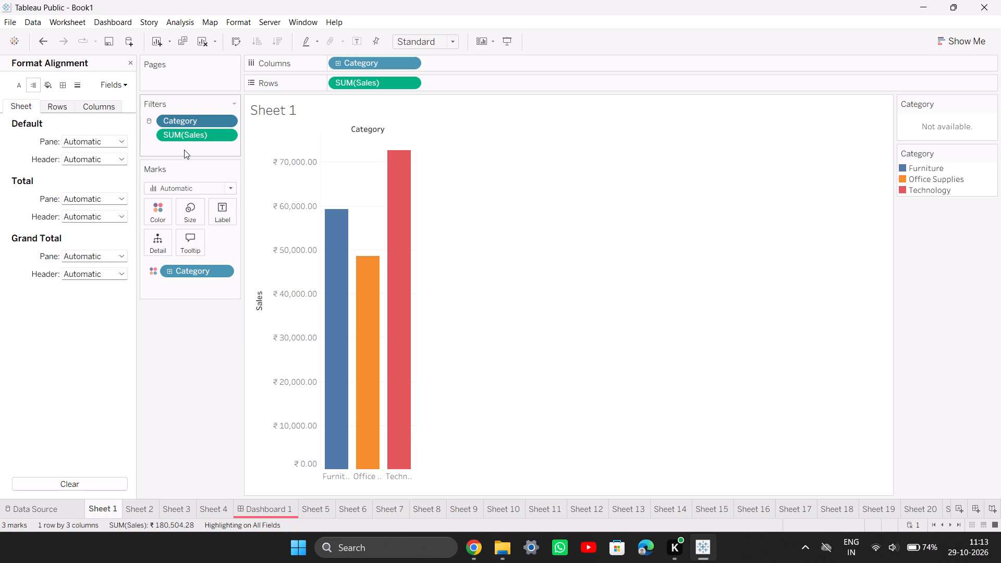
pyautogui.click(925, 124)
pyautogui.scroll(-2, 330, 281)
# Return to the practical PDF and read section 11.C on the Highlight, Filter and Map Interaction dashboard actions.
pyautogui.click(704, 552)
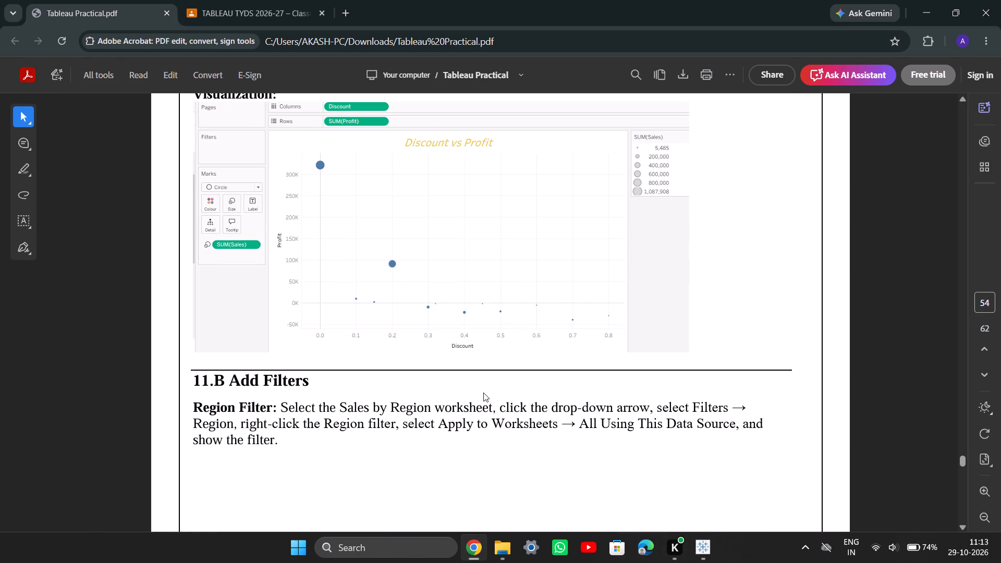
pyautogui.scroll(-7, 483, 393)
pyautogui.scroll(2, 483, 393)
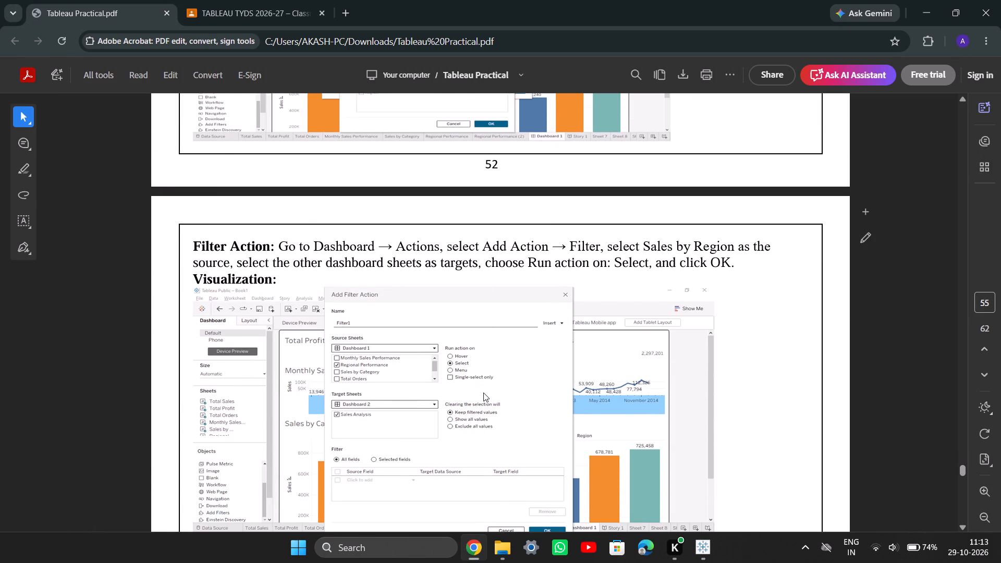
pyautogui.scroll(1, 483, 393)
pyautogui.scroll(-1, 483, 393)
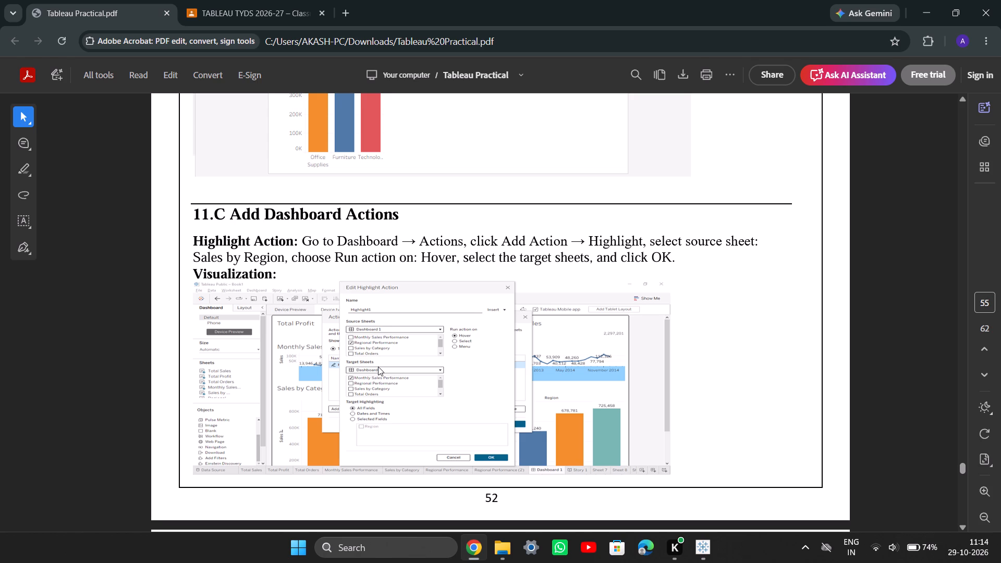
pyautogui.scroll(-2, 378, 366)
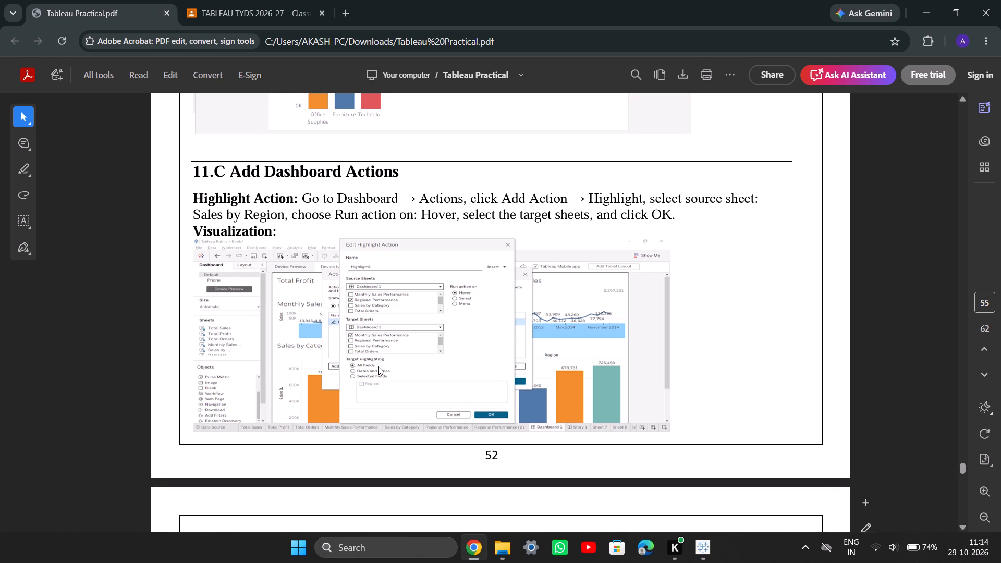
pyautogui.scroll(-3, 378, 366)
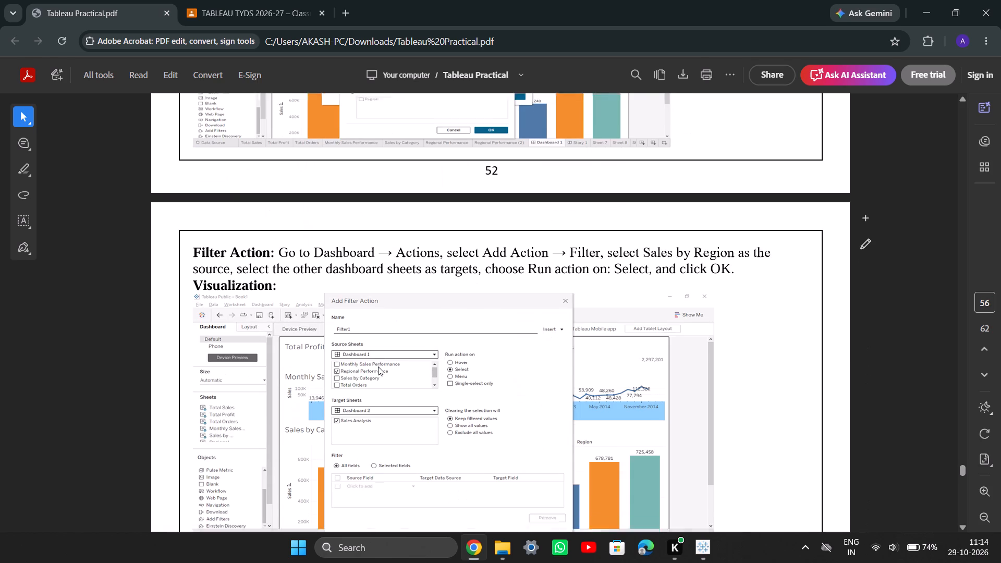
pyautogui.scroll(-2, 378, 366)
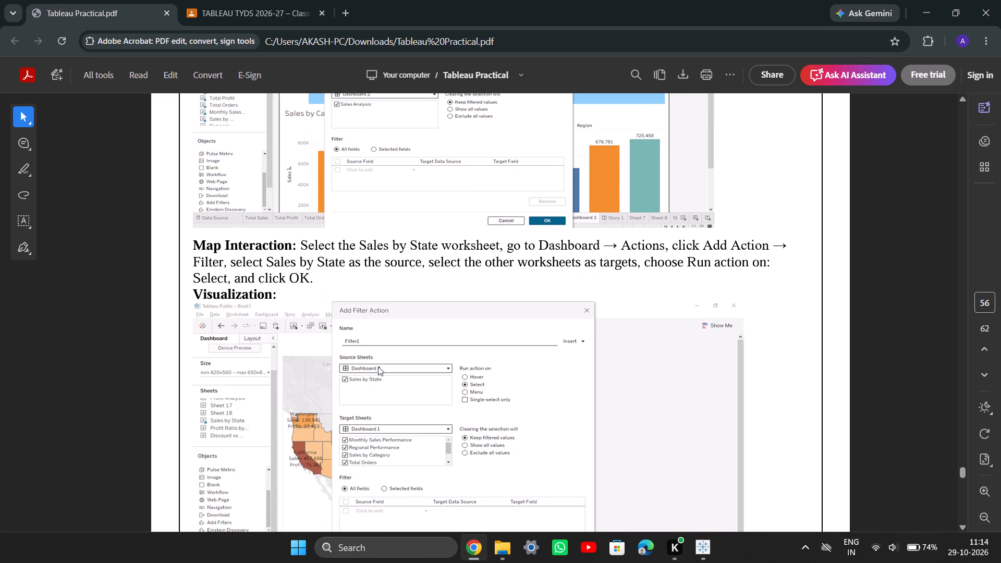
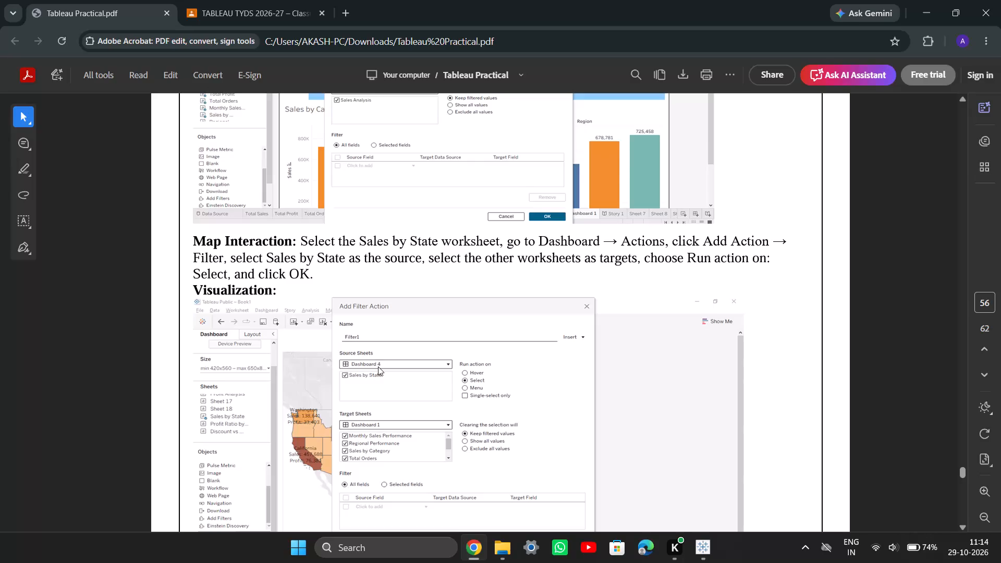
# Read on in the practical PDF through Map Interaction, 11.D Create KPI Cards and the 12.A Create RFM Analysis steps.
pyautogui.scroll(-2, 378, 366)
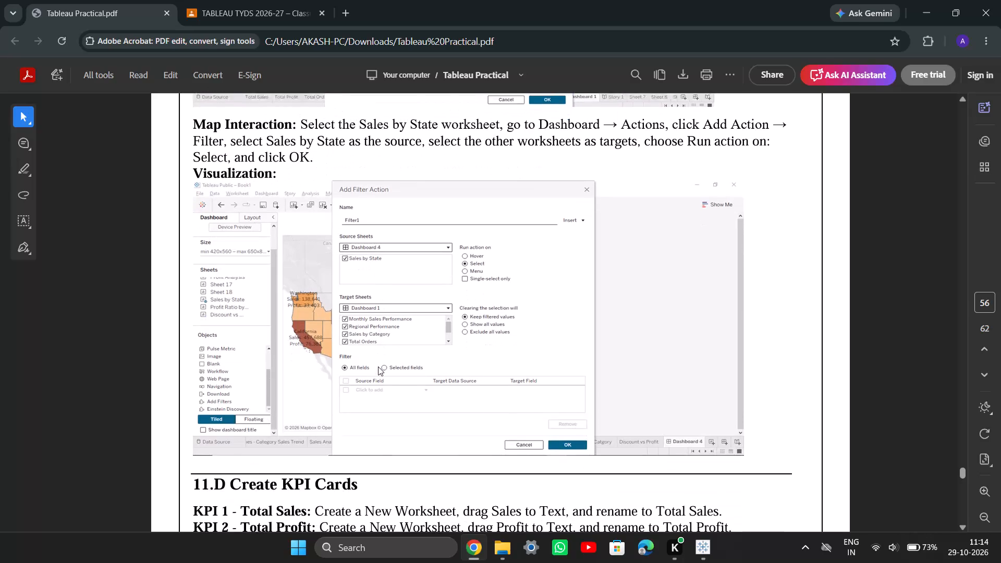
pyautogui.scroll(-2, 378, 366)
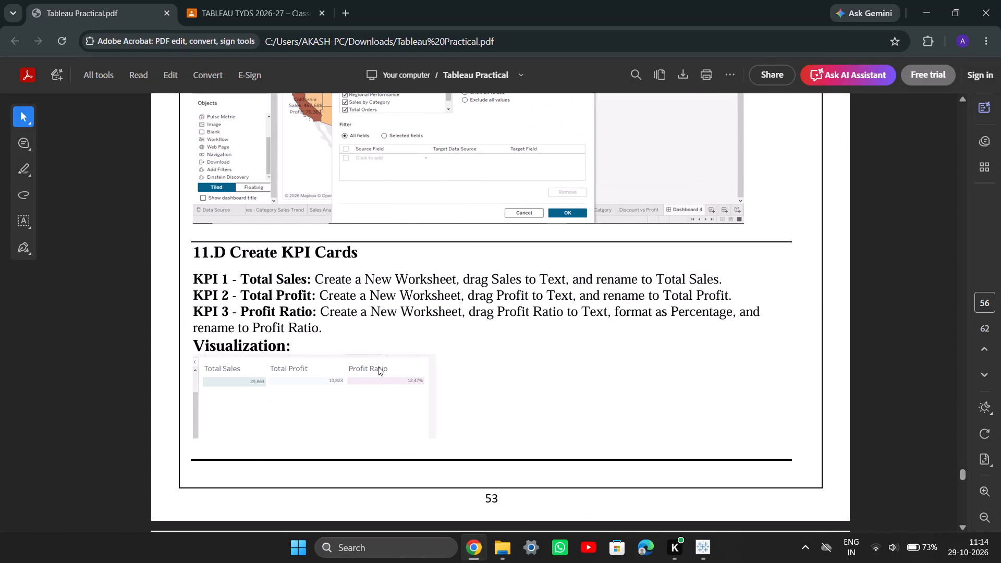
pyautogui.scroll(-1, 378, 366)
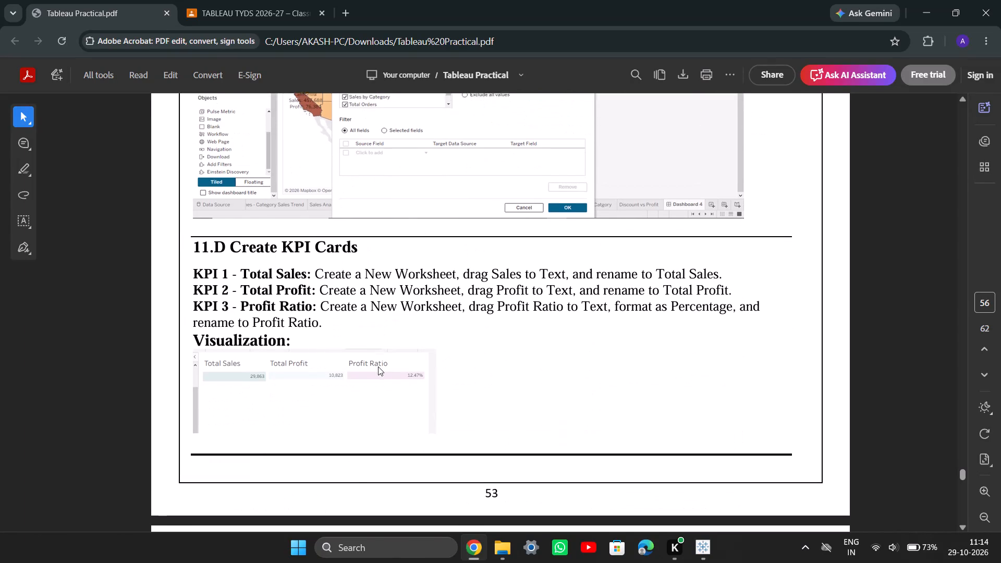
pyautogui.scroll(-2, 378, 366)
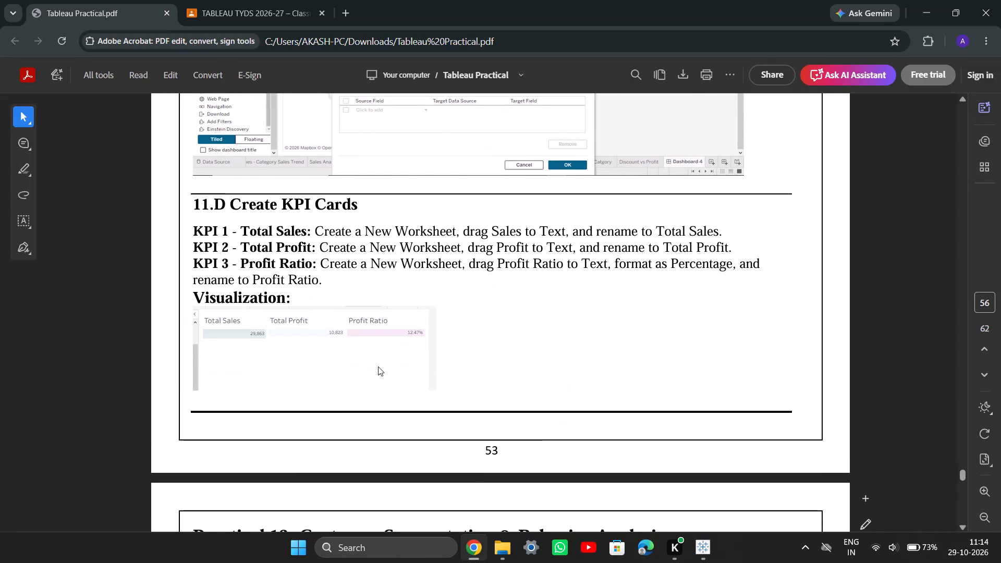
pyautogui.scroll(-1, 378, 366)
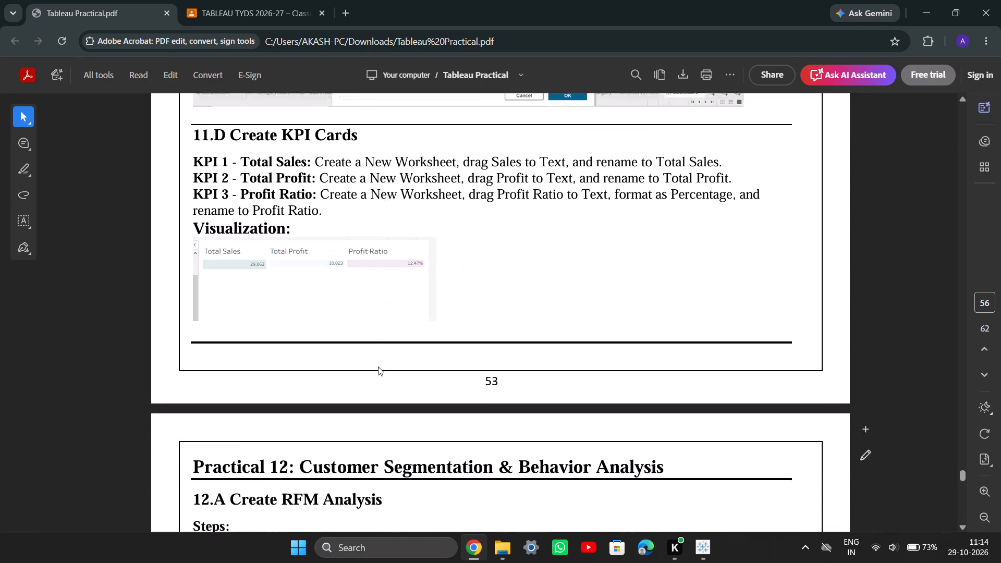
pyautogui.scroll(-5, 378, 366)
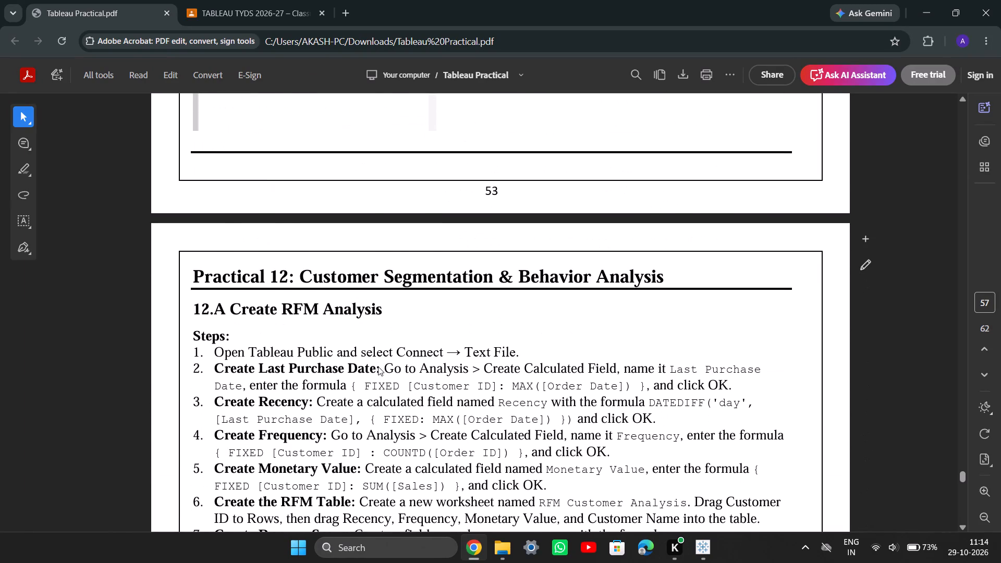
pyautogui.hscroll(1, 378, 366)
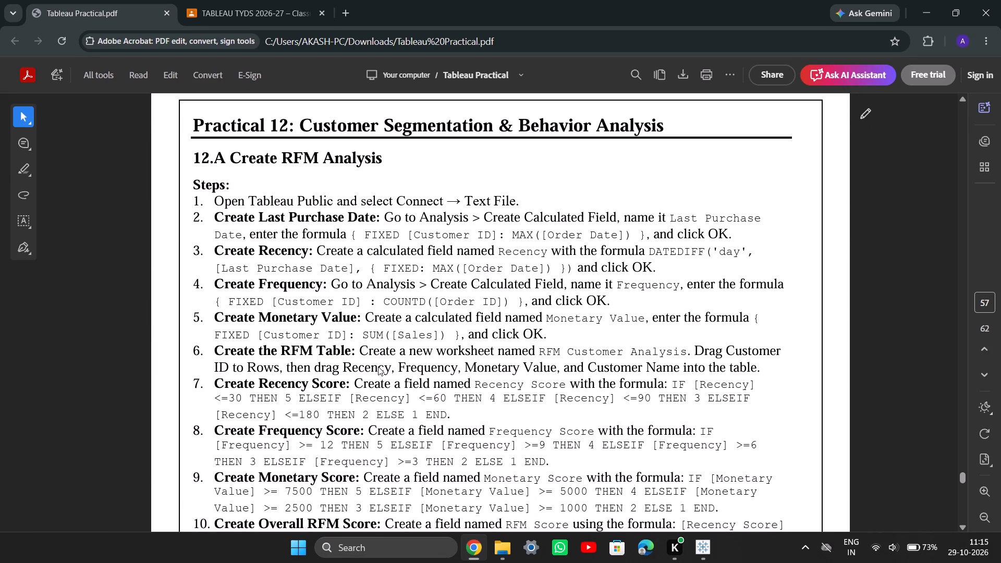
pyautogui.hscroll(1, 378, 366)
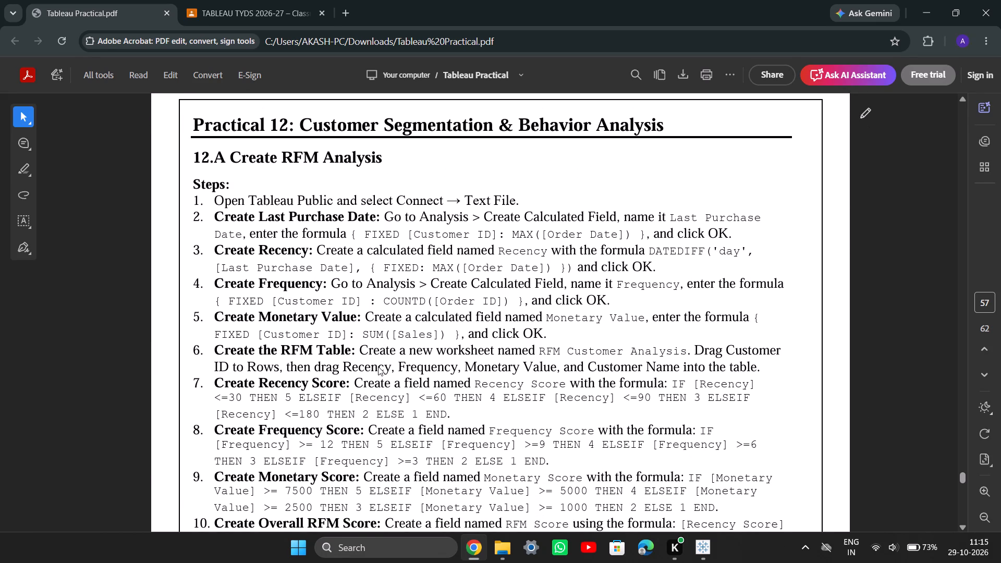
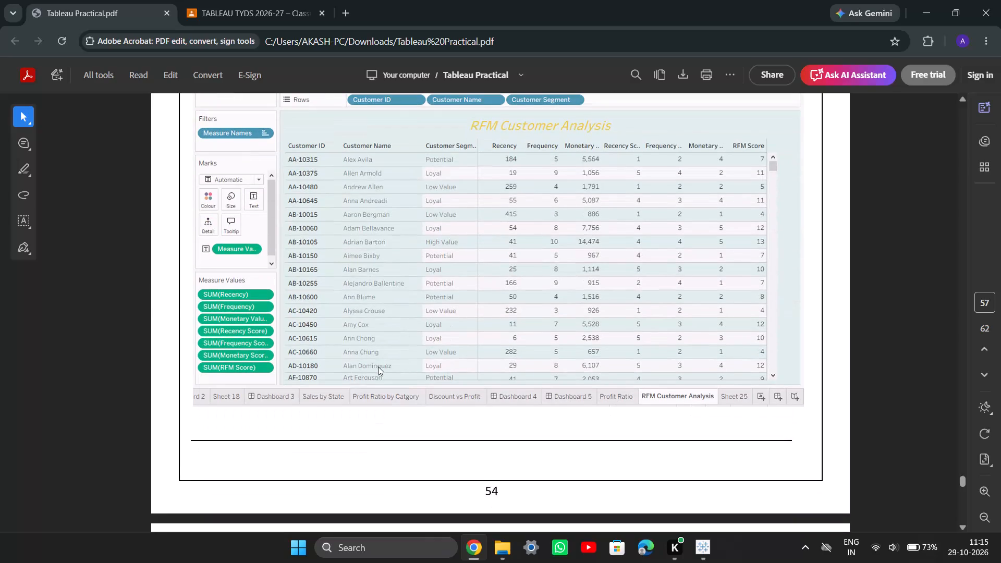
# Look over the 12.B Visualizing the Segments steps in the practical PDF and reread the 12.A Create RFM Analysis steps.
pyautogui.scroll(-2, 378, 366)
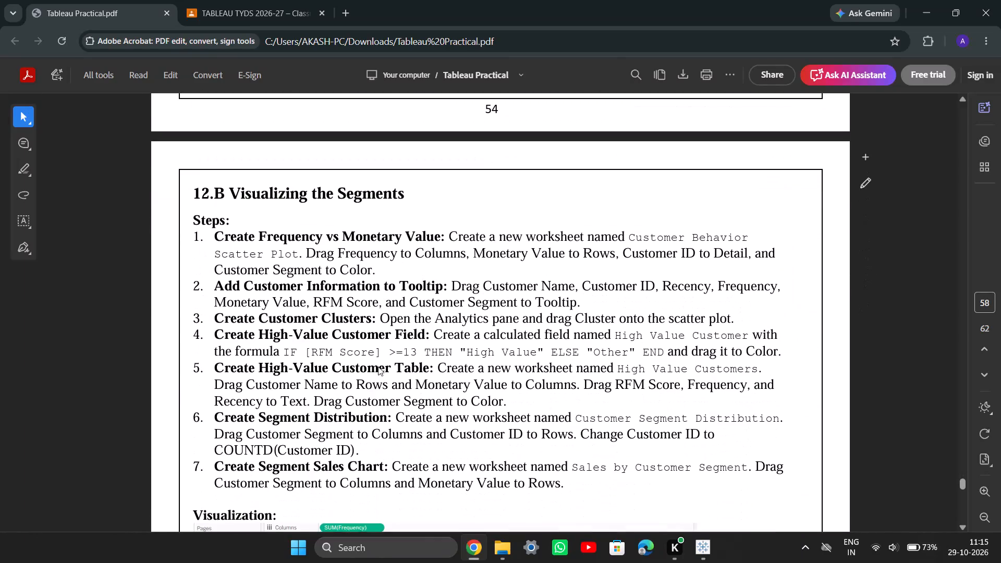
pyautogui.scroll(-1, 378, 366)
pyautogui.scroll(8, 378, 366)
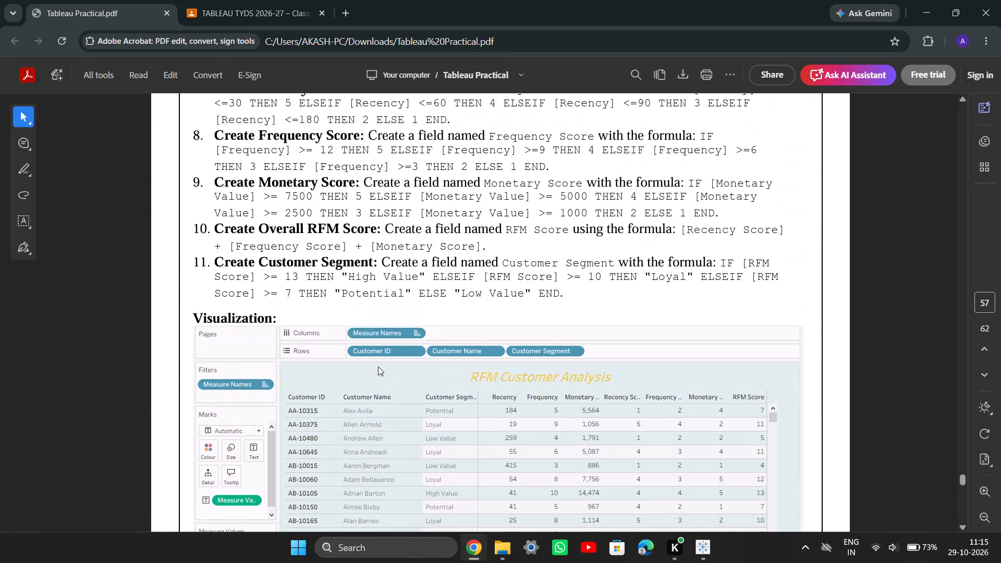
pyautogui.scroll(-2, 378, 366)
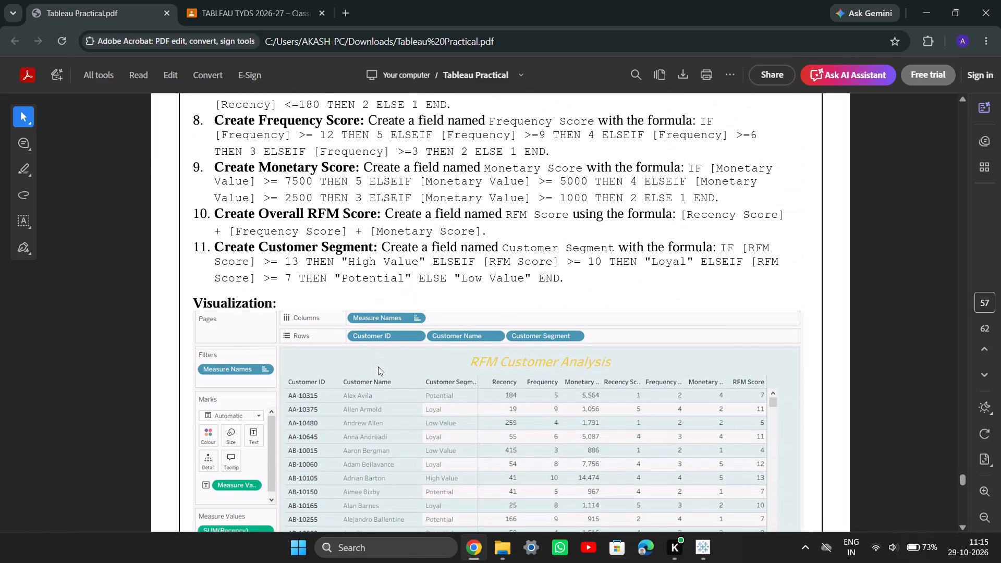
pyautogui.scroll(6, 378, 366)
pyautogui.scroll(-1, 378, 366)
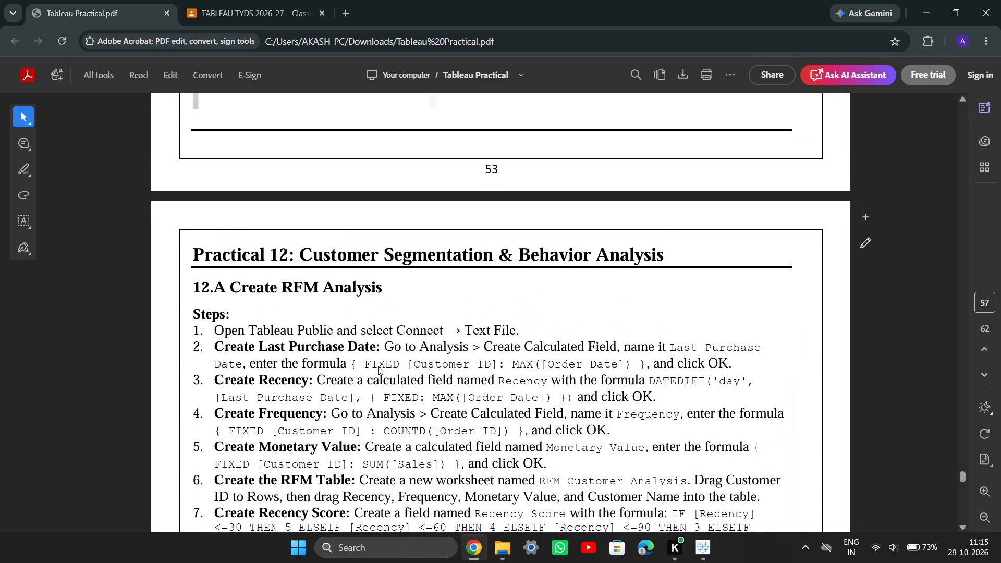
pyautogui.scroll(-1, 378, 366)
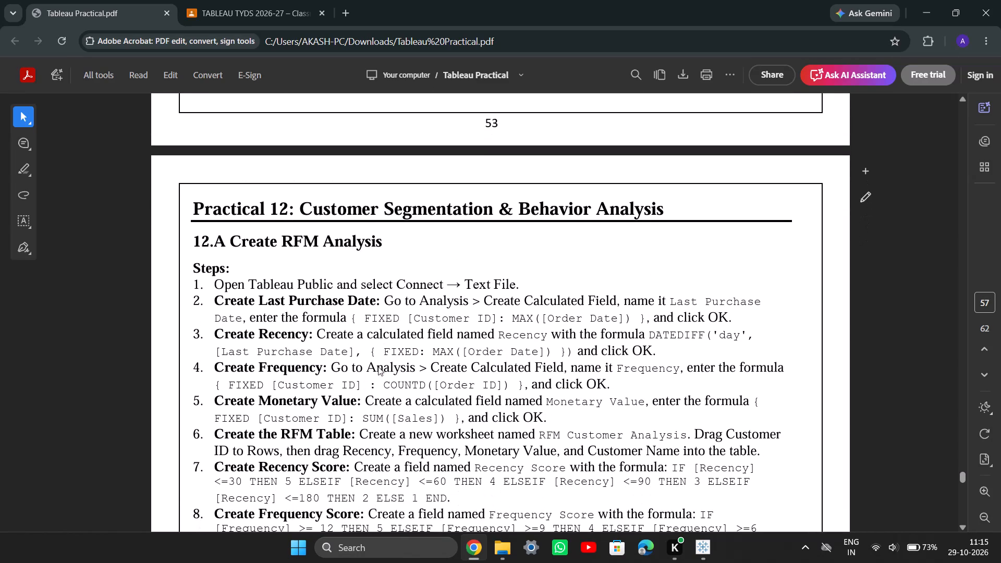
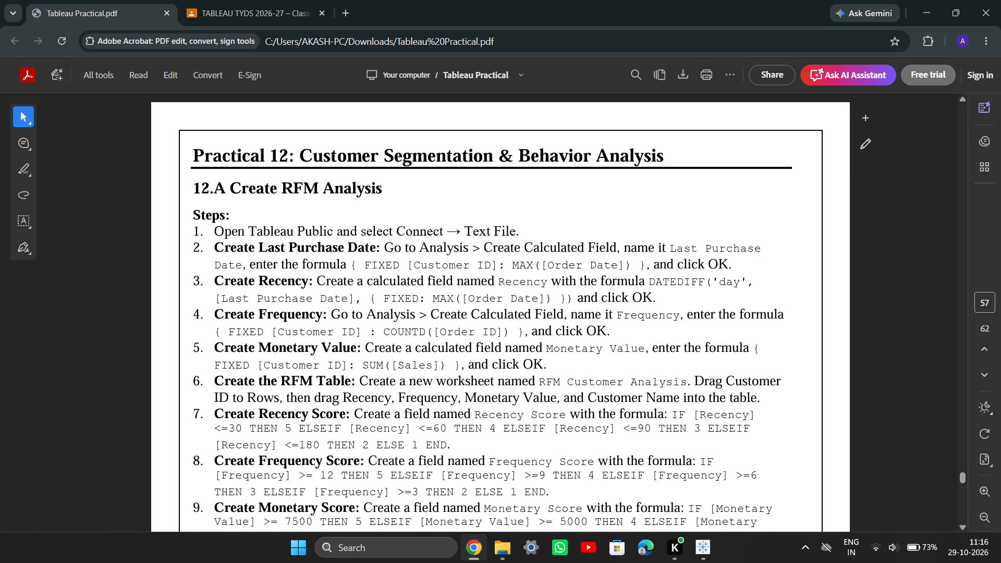
# Read through the rest of 12.A Create RFM Analysis and the 12.B Visualizing the Segments steps with their example visualizations.
pyautogui.scroll(-4, 406, 336)
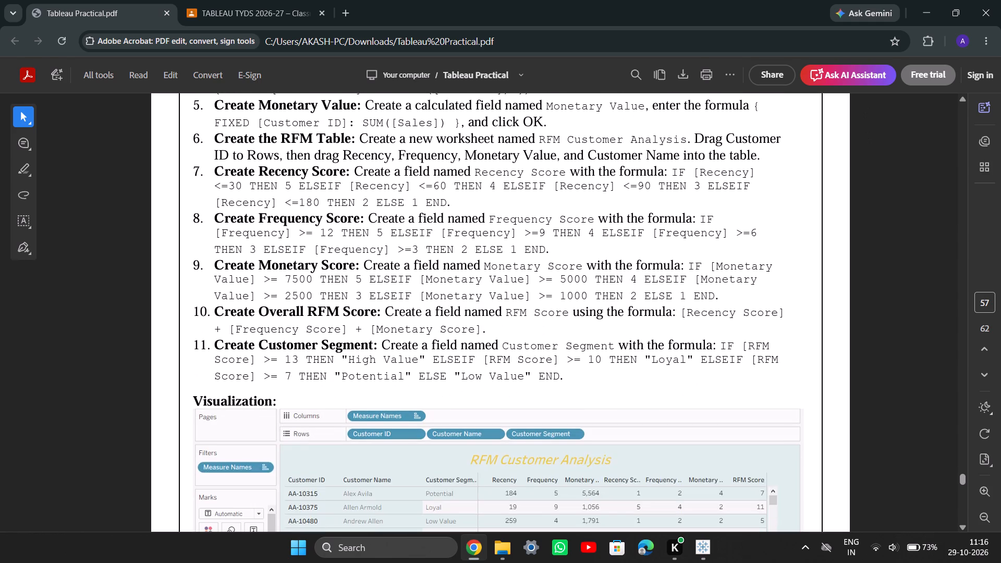
pyautogui.scroll(-3, 406, 336)
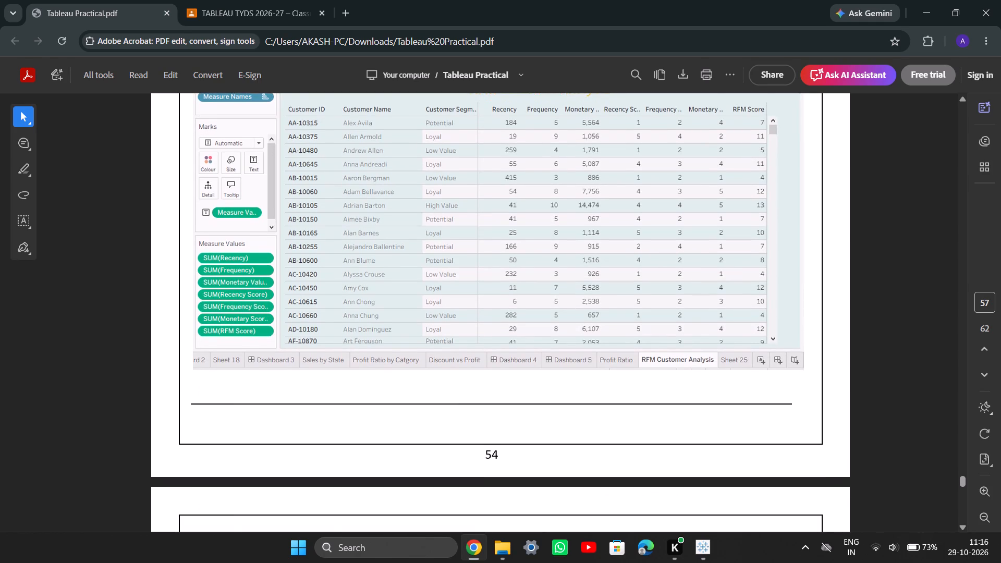
pyautogui.scroll(-6, 406, 336)
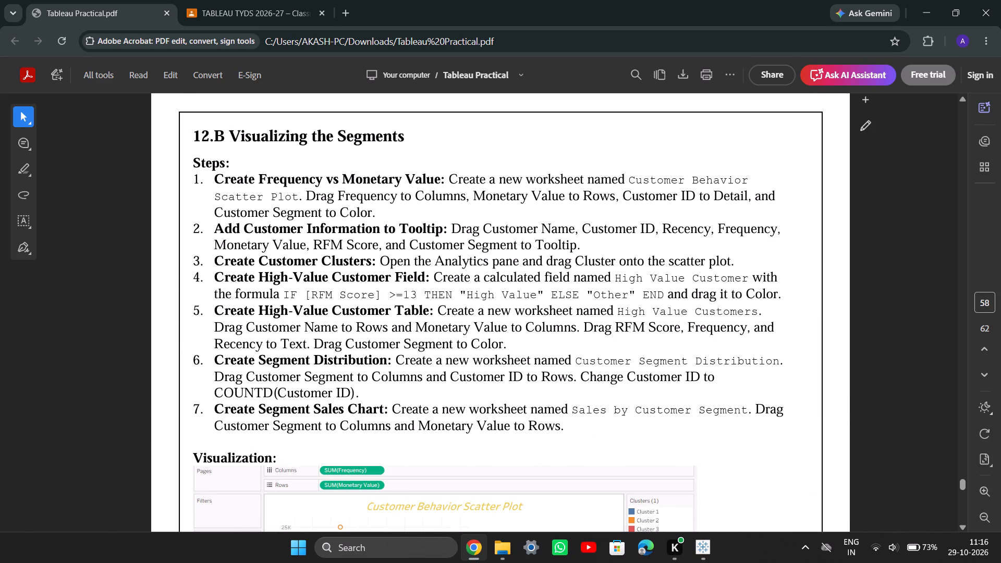
pyautogui.scroll(-2, 406, 336)
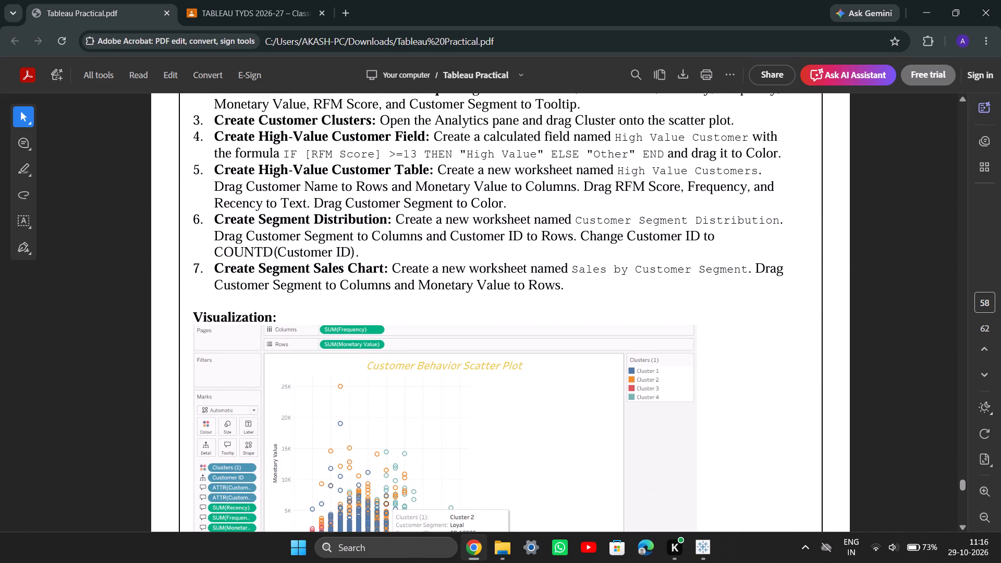
pyautogui.scroll(-3, 406, 336)
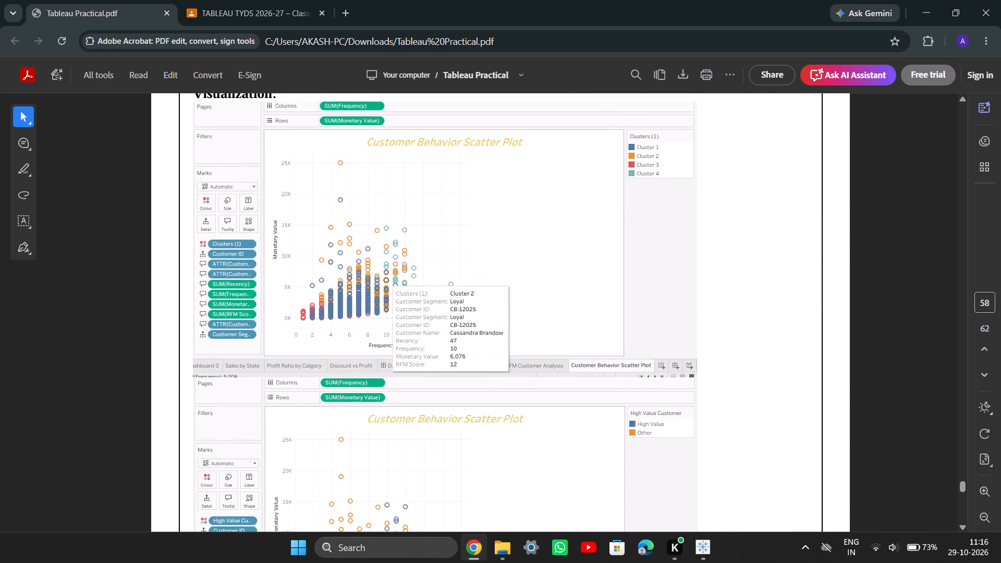
pyautogui.scroll(-1, 406, 336)
pyautogui.scroll(4, 406, 336)
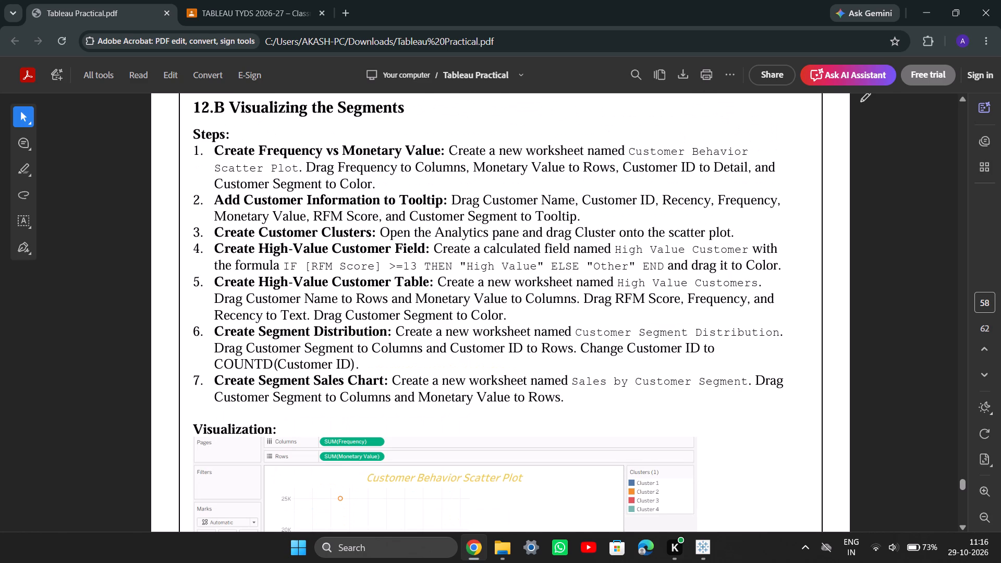
pyautogui.scroll(-2, 406, 336)
pyautogui.scroll(2, 406, 336)
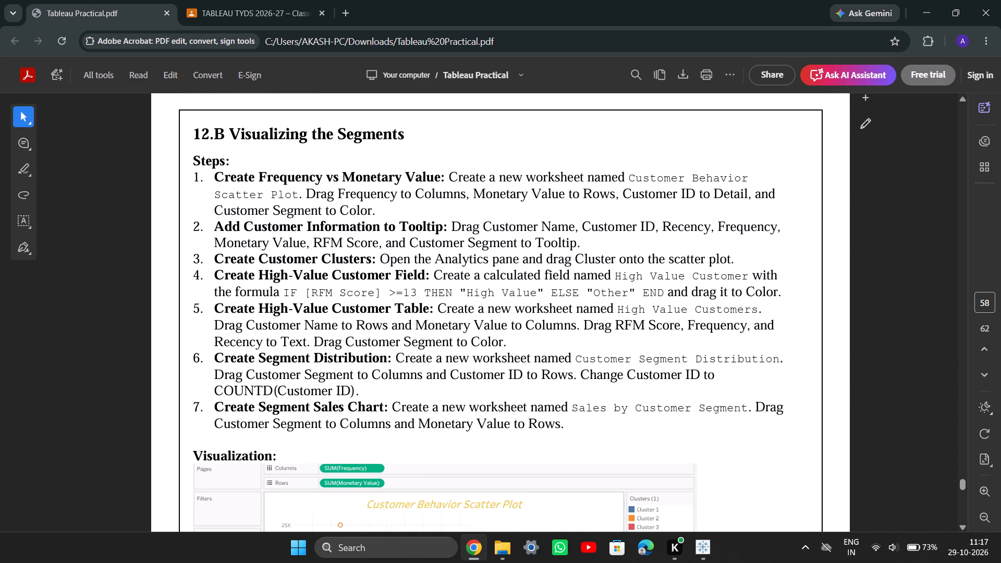
pyautogui.scroll(-5, 406, 336)
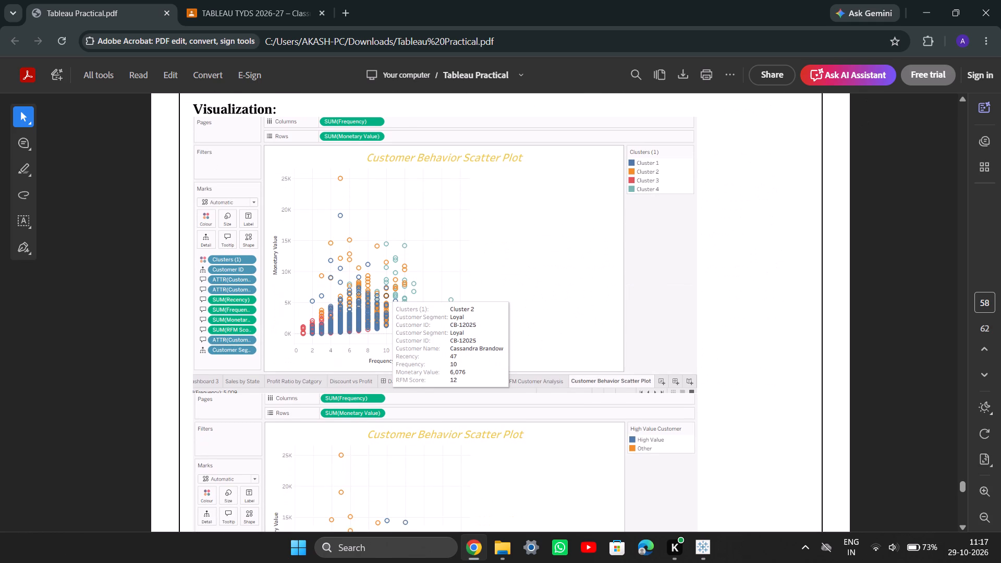
# Look over Practical 13: Sales Forecasting and Trend Analysis, from 13.A Monthly Sales Trend through 13.D Year-over-Year Growth Analysis.
pyautogui.scroll(-6, 406, 336)
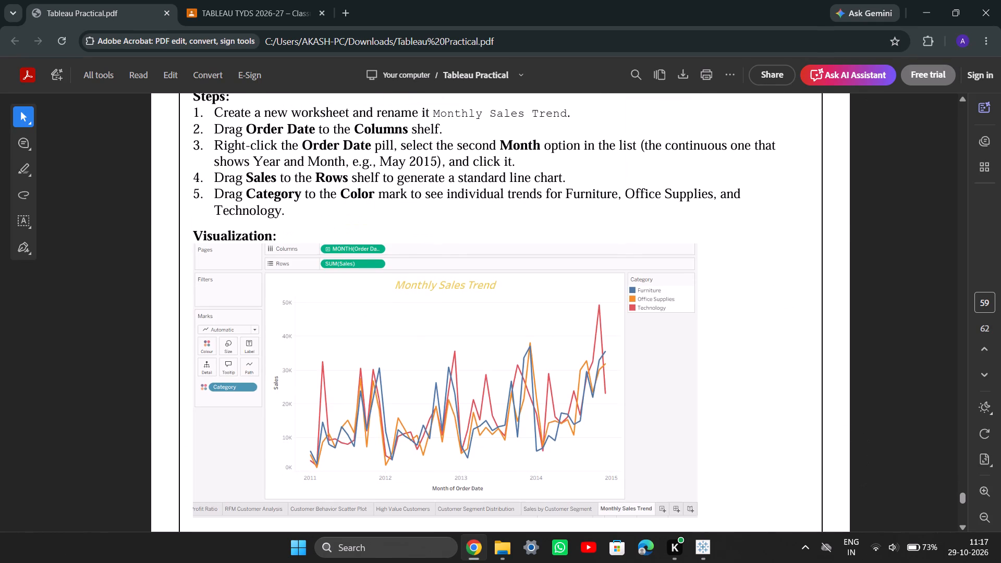
pyautogui.scroll(2, 406, 336)
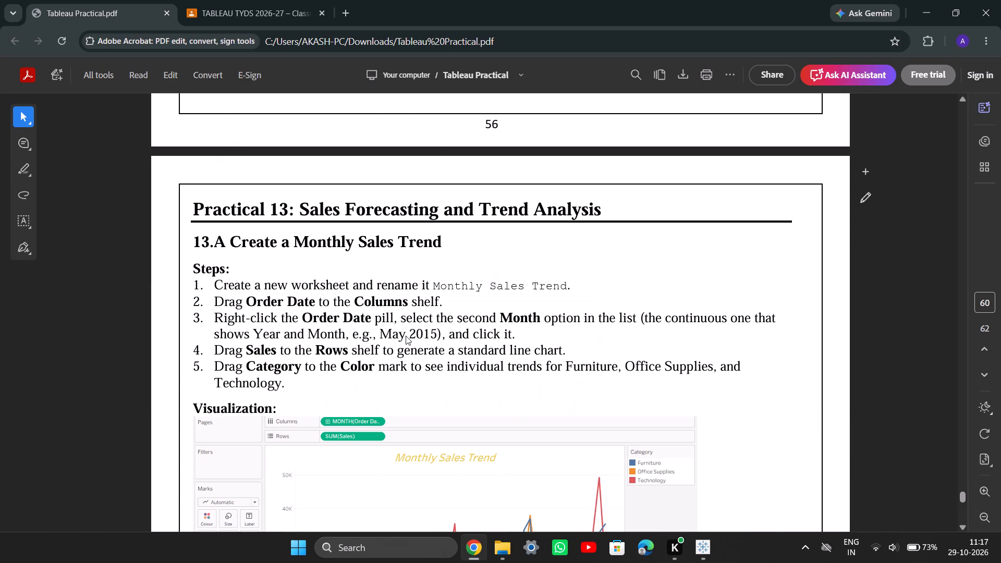
pyautogui.scroll(-9, 329, 333)
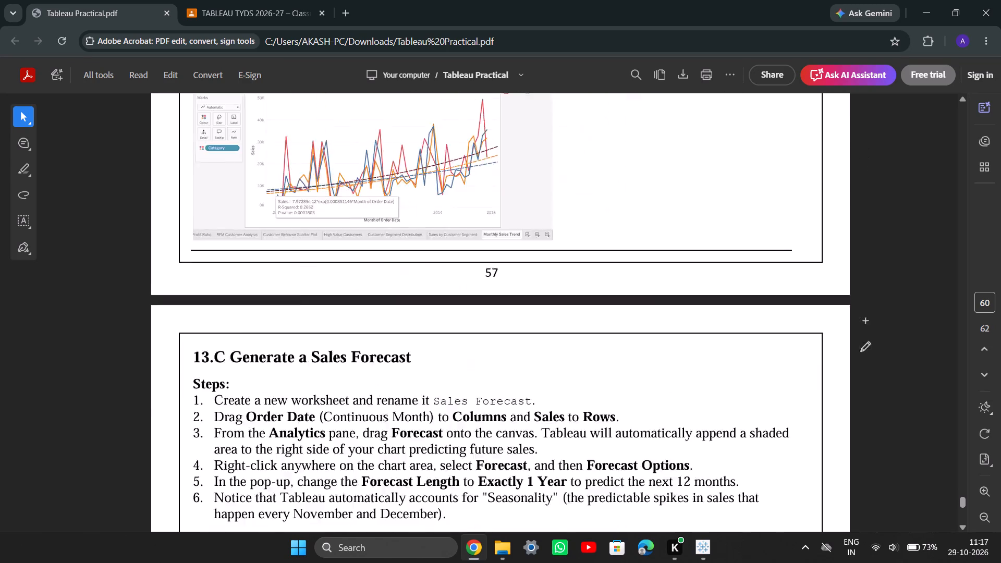
pyautogui.scroll(-7, 329, 333)
pyautogui.scroll(11, 329, 333)
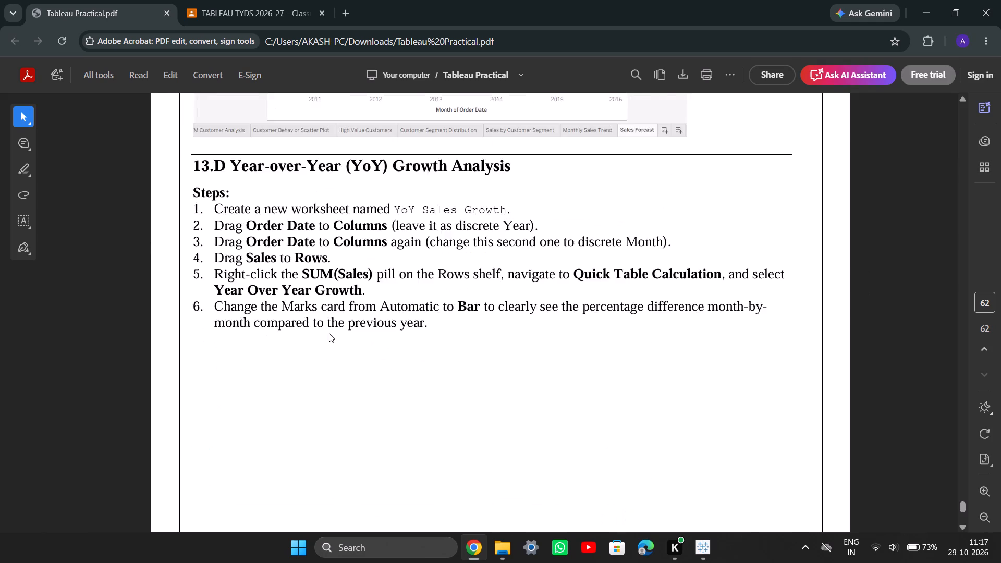
pyautogui.scroll(-1, 329, 333)
pyautogui.scroll(2, 329, 333)
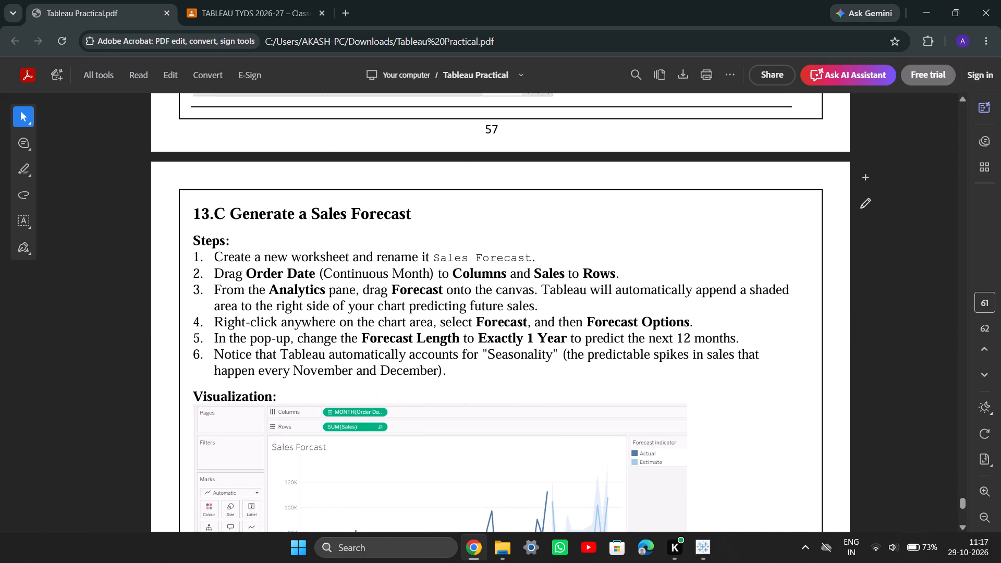
pyautogui.scroll(7, 329, 333)
pyautogui.hscroll(1, 329, 333)
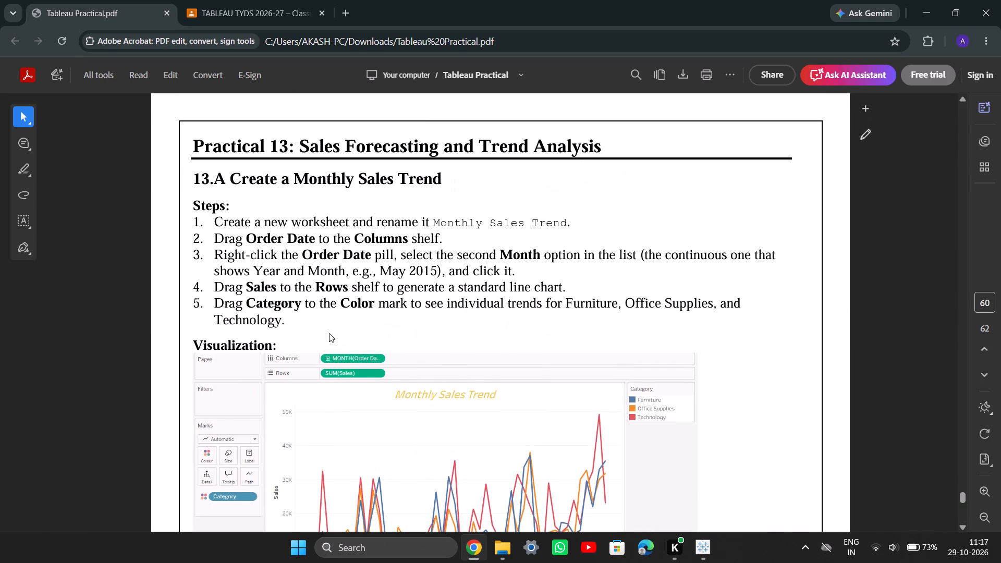
pyautogui.hscroll(1, 329, 333)
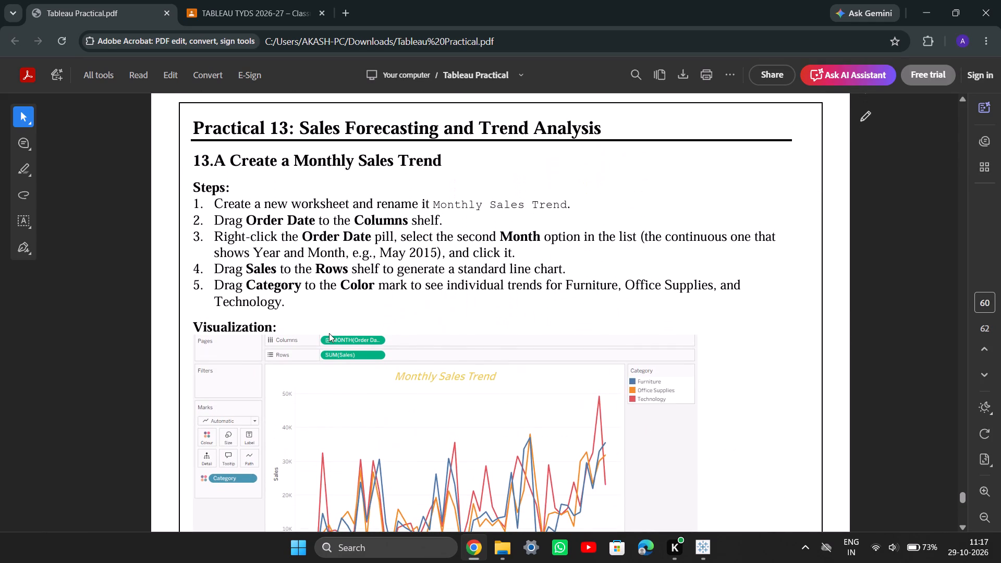
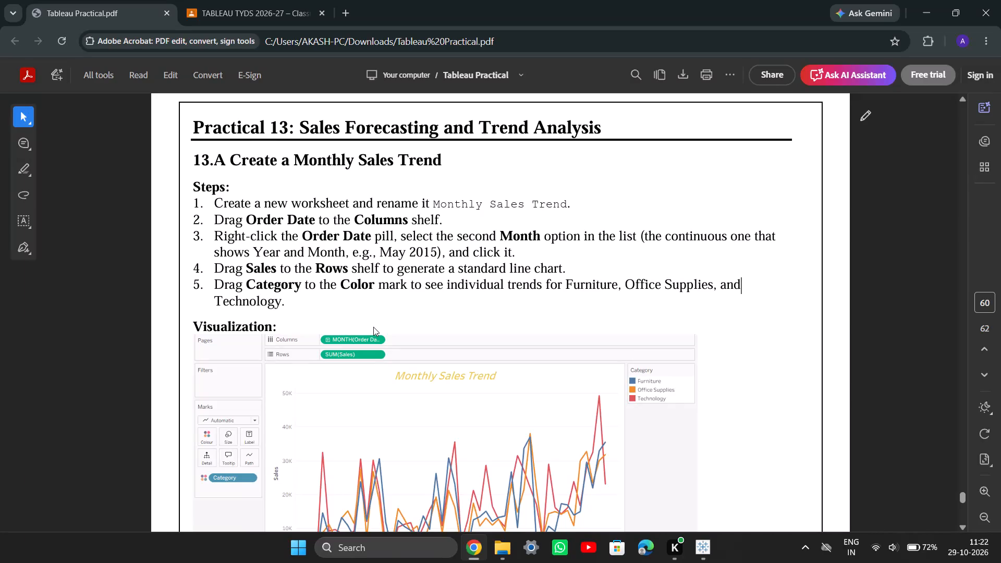
# Reread the 13.A Create a Monthly Sales Trend steps and the start of 13.B Apply and Customize Trend Lines.
pyautogui.scroll(-1, 373, 327)
pyautogui.scroll(1, 373, 327)
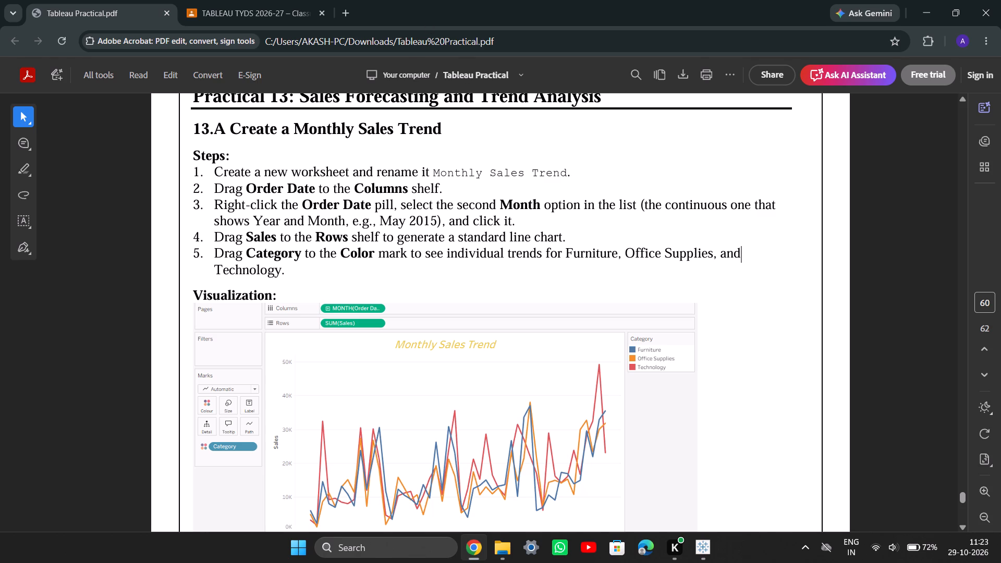
pyautogui.scroll(1, 310, 246)
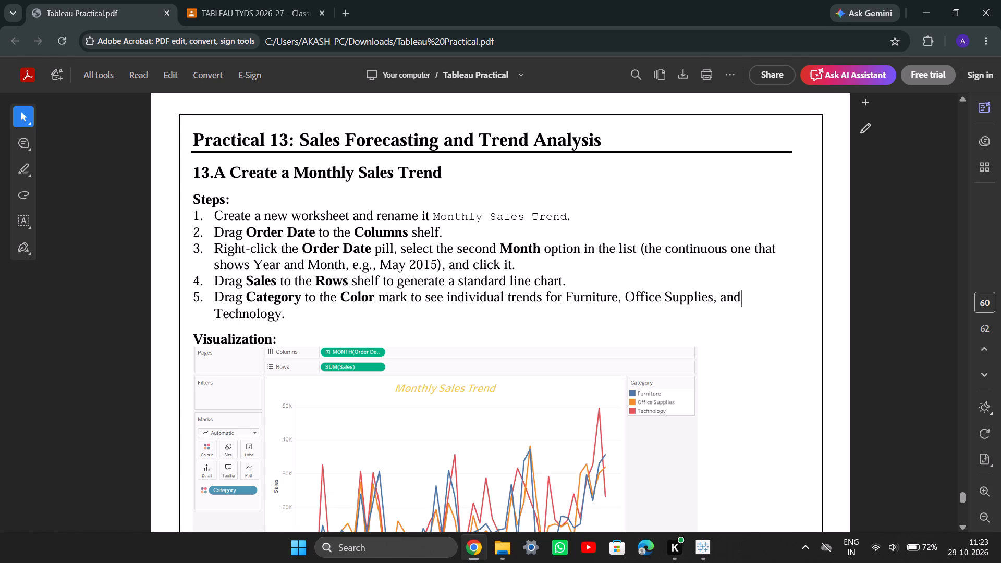
pyautogui.scroll(-3, 460, 403)
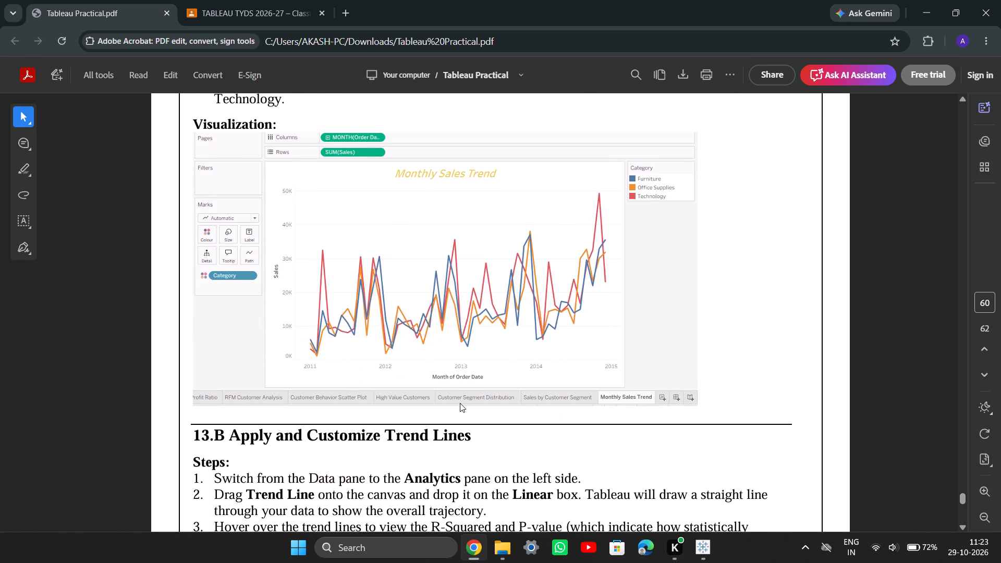
pyautogui.scroll(-1, 460, 403)
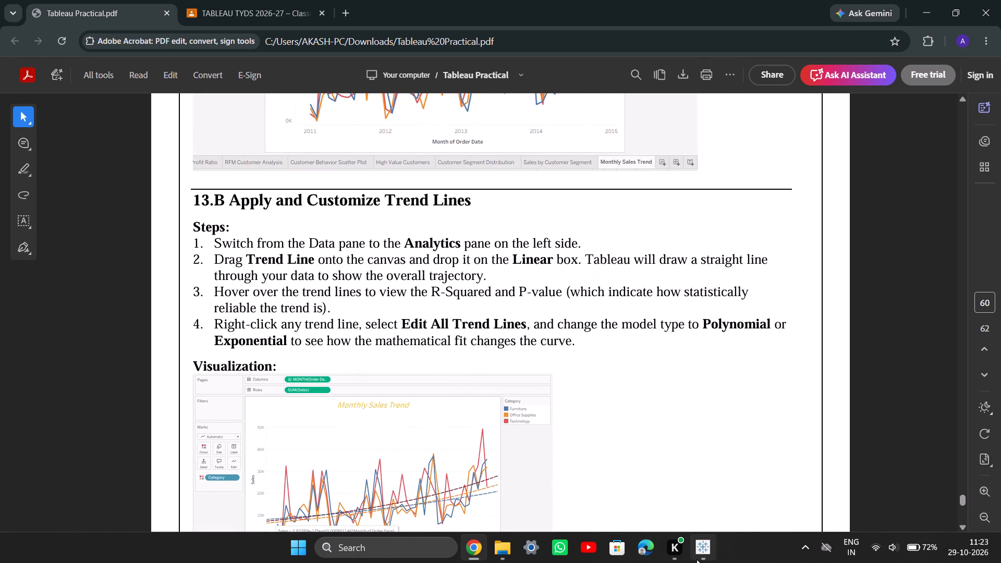
# Switch to Tableau Public, open the empty Sheet 28, and close the Format Alignment pane to bring back the data fields.
pyautogui.click(698, 559)
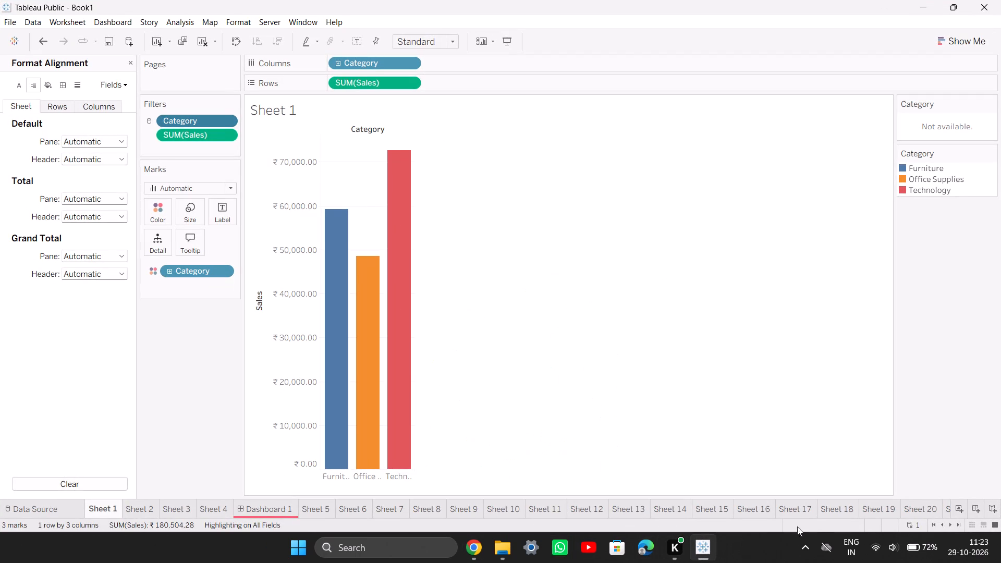
pyautogui.hscroll(-6, 817, 504)
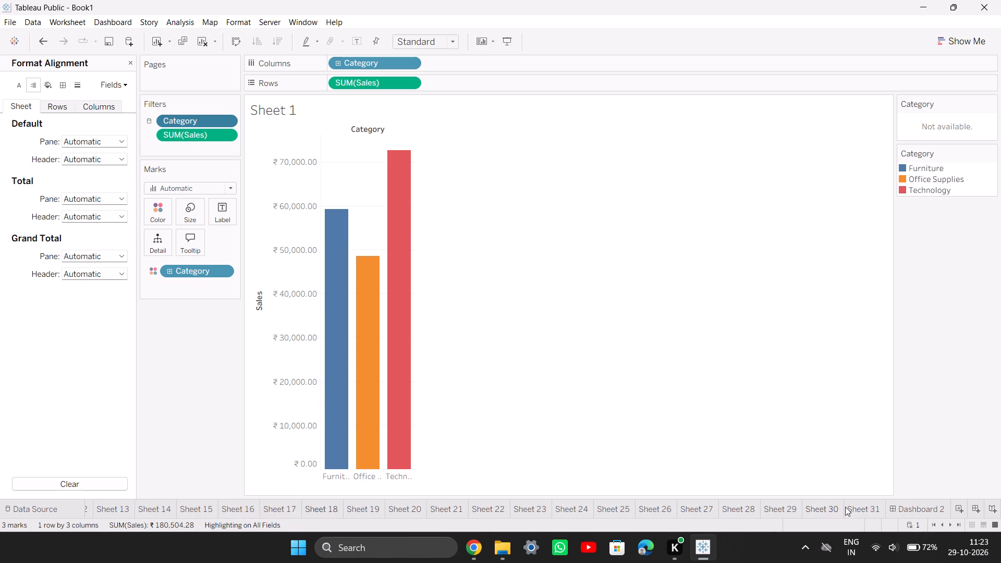
pyautogui.click(669, 505)
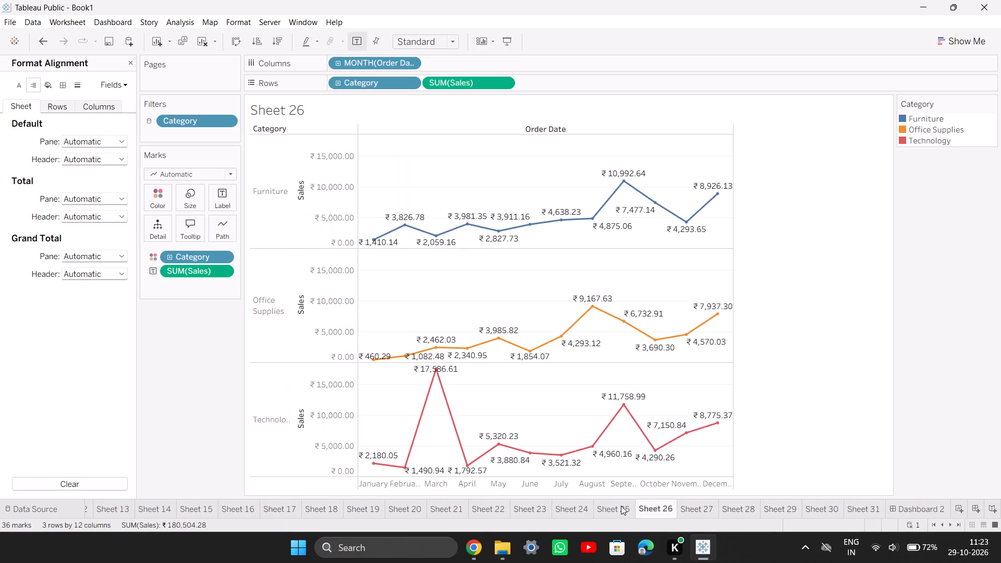
pyautogui.click(749, 511)
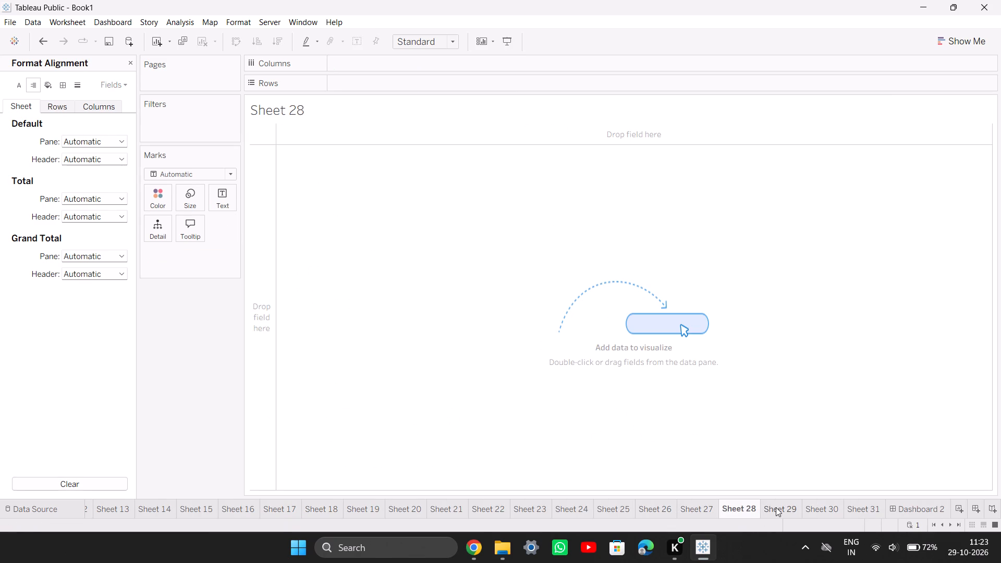
pyautogui.click(695, 511)
pyautogui.click(734, 509)
pyautogui.click(135, 65)
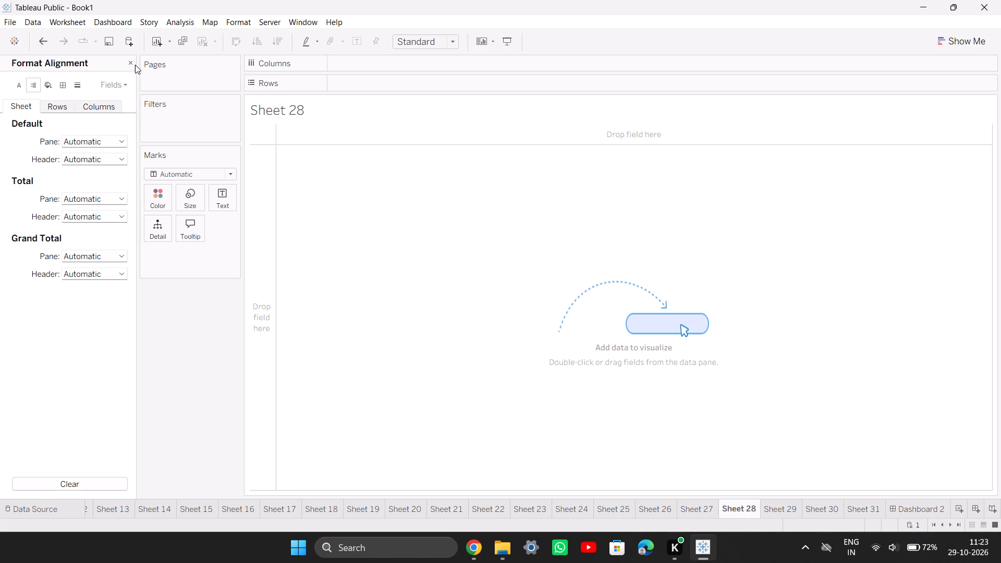
pyautogui.click(131, 64)
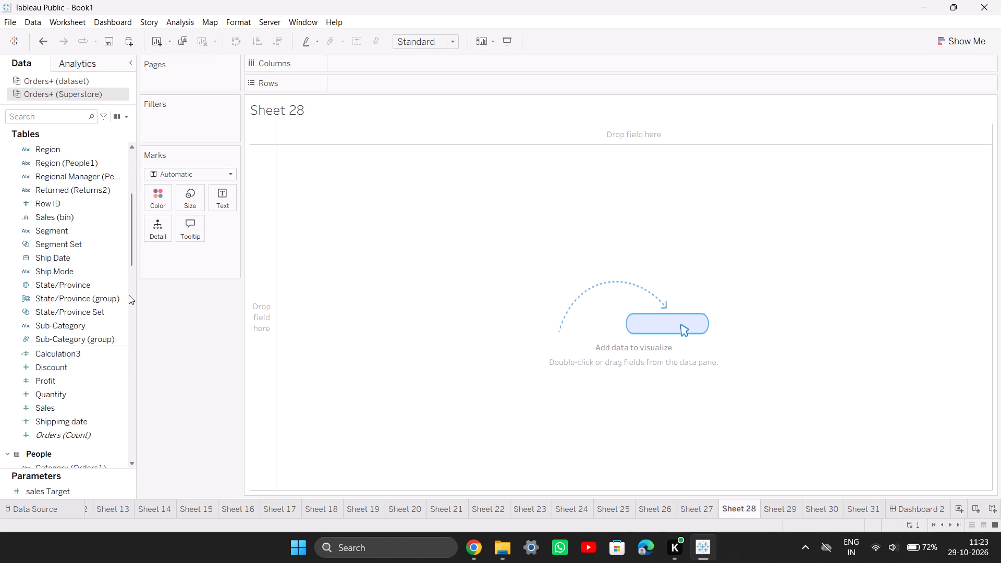
# Place Order Date on Columns, set it to the Month date part, and make it continuous.
pyautogui.scroll(11, 88, 234)
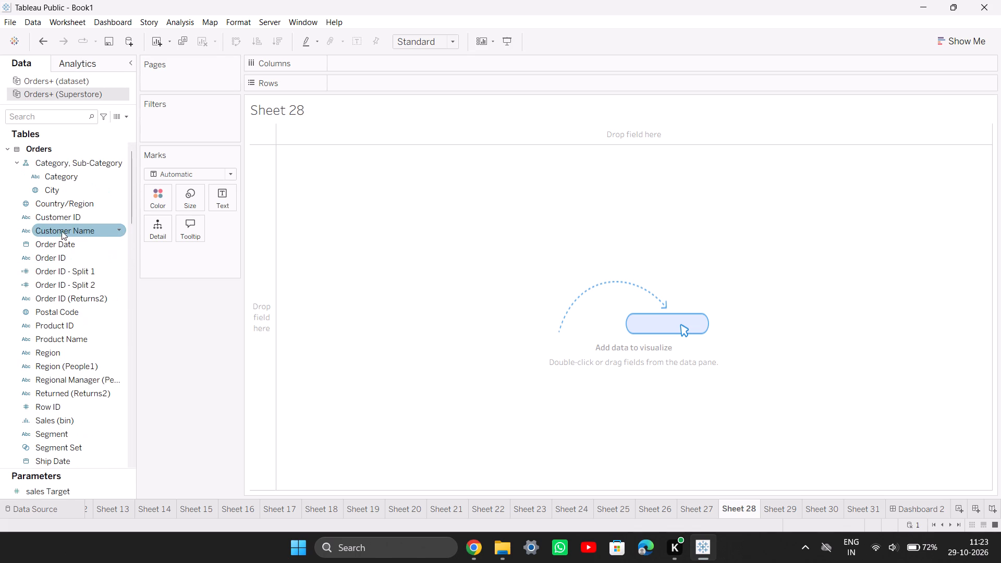
pyautogui.moveTo(52, 242); pyautogui.dragTo(380, 63)
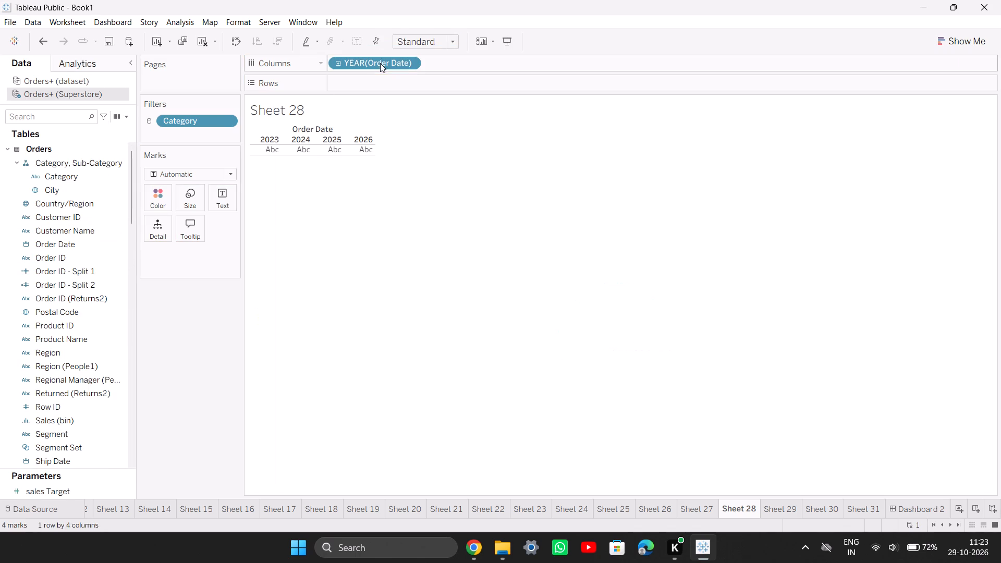
pyautogui.click(412, 62)
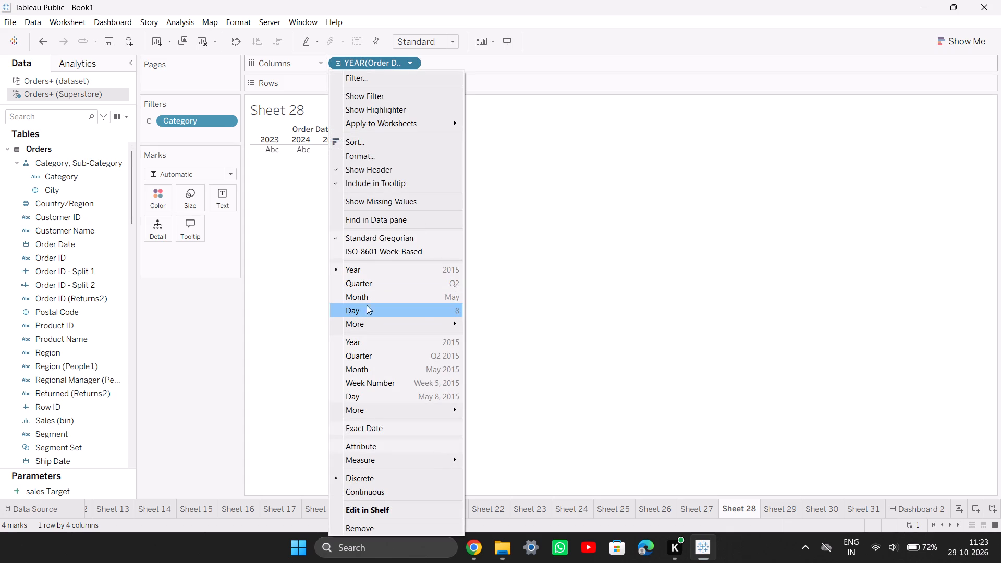
pyautogui.click(381, 296)
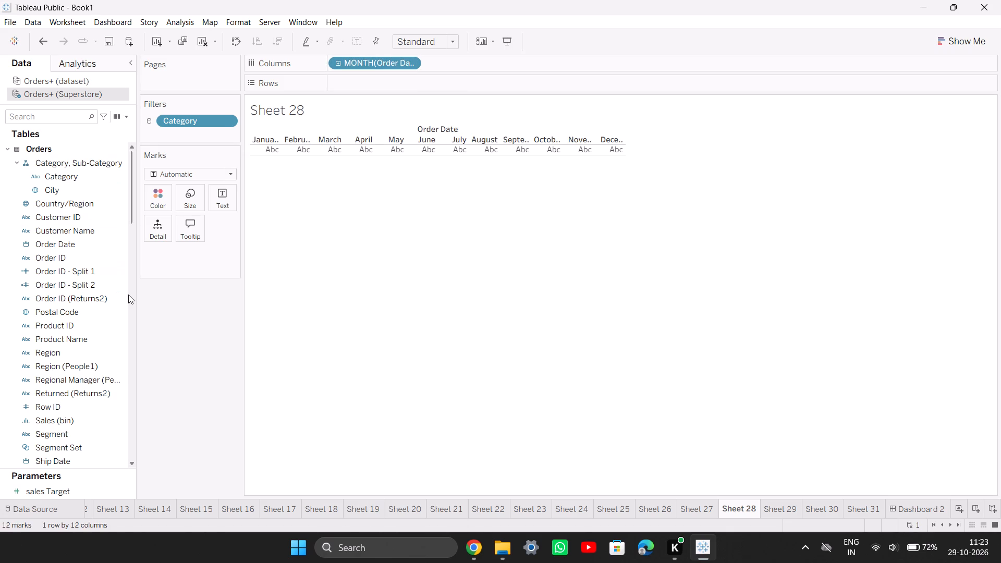
pyautogui.click(405, 65)
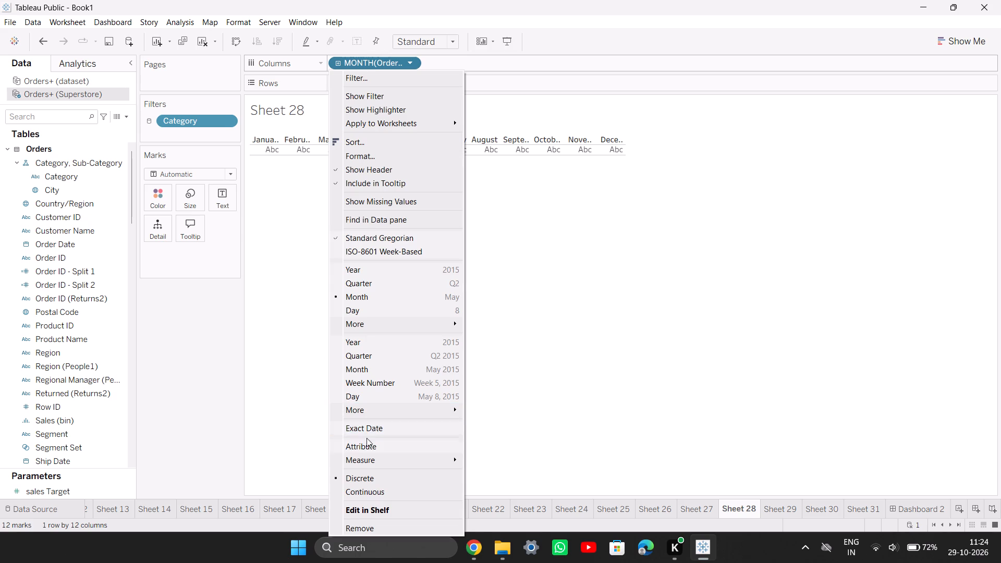
pyautogui.click(350, 487)
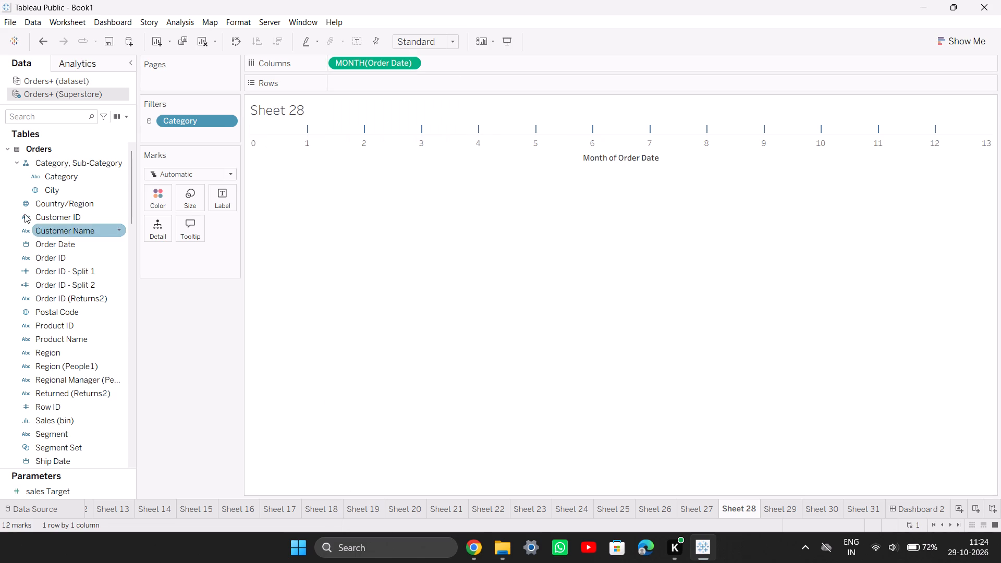
# Plot Sales on Rows as a line chart and color the lines by Category.
pyautogui.scroll(-1, 40, 425)
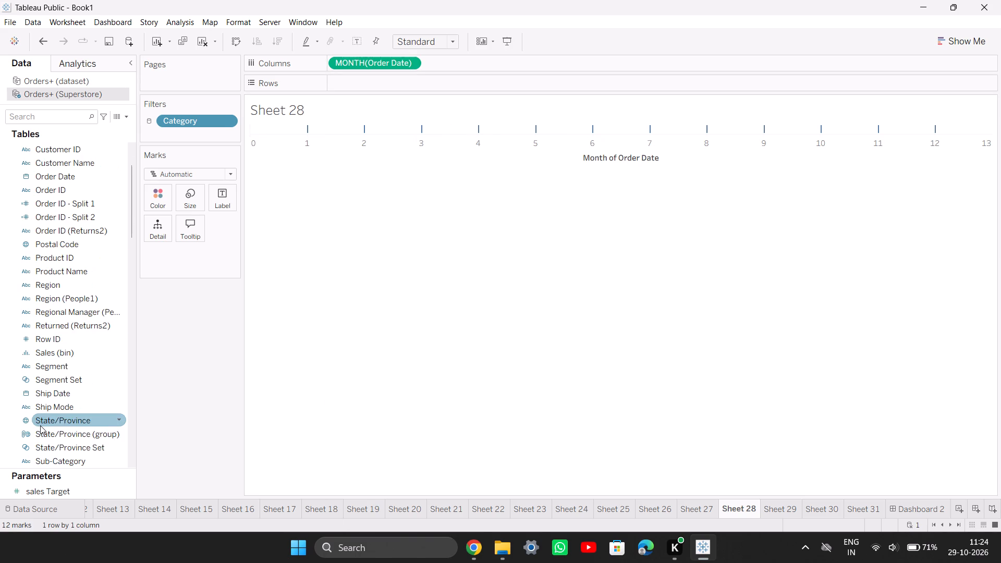
pyautogui.scroll(-1, 88, 407)
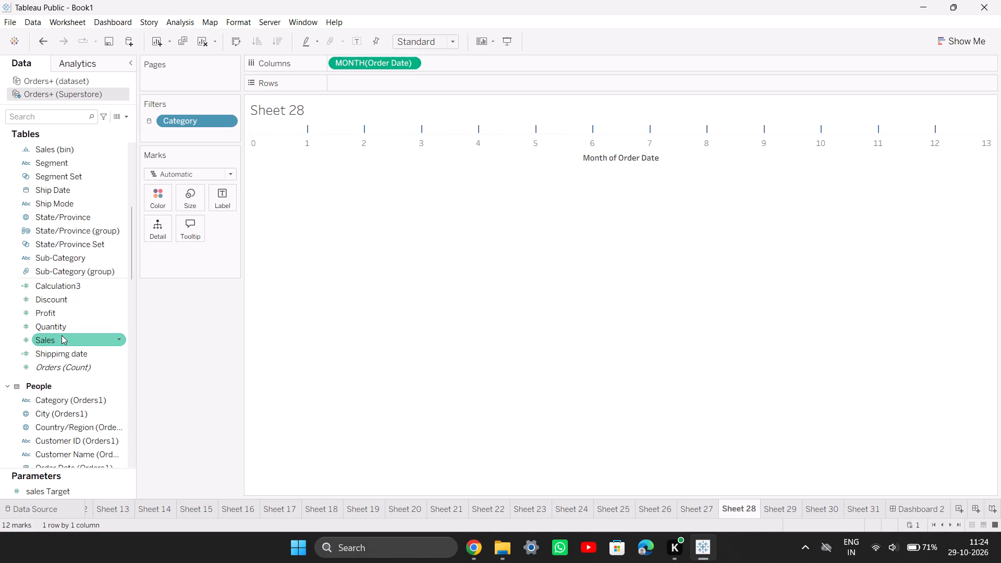
pyautogui.moveTo(59, 336); pyautogui.dragTo(449, 82)
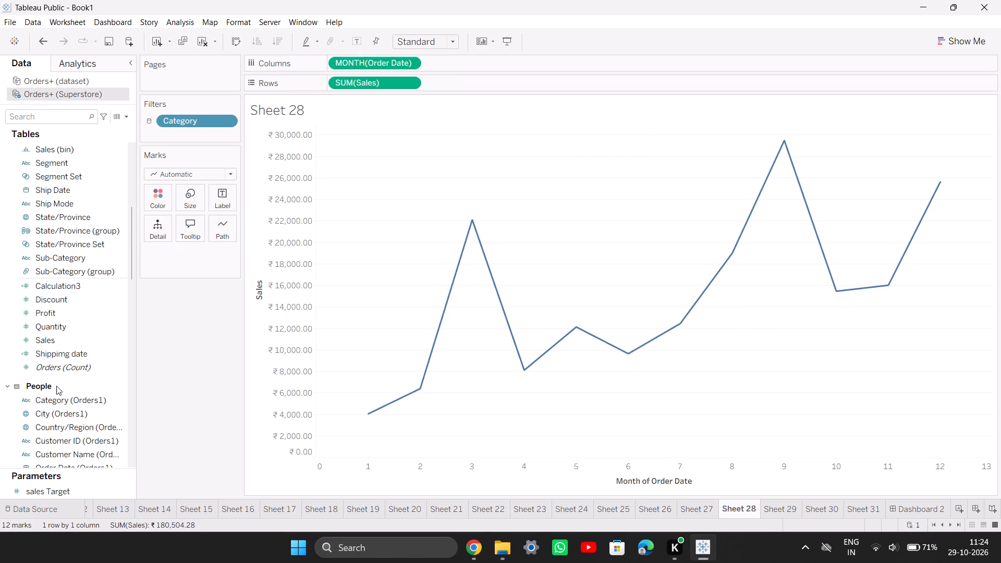
pyautogui.scroll(3, 33, 203)
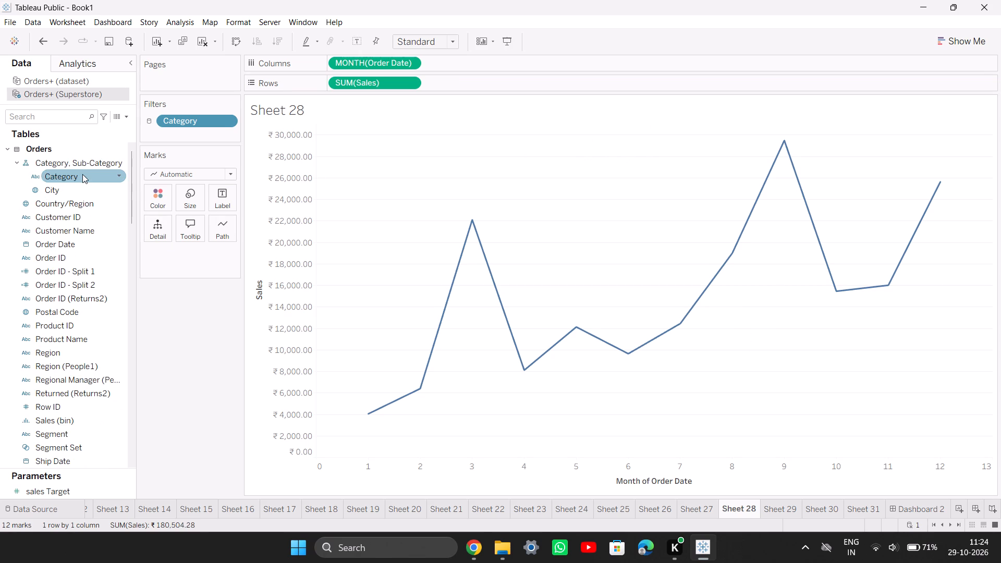
pyautogui.moveTo(82, 174); pyautogui.dragTo(164, 196)
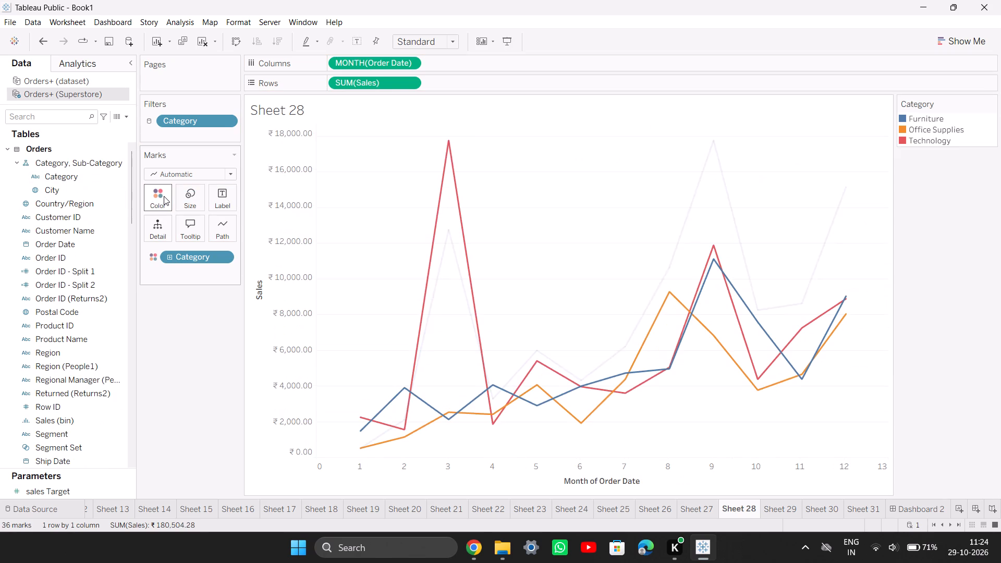
# Check the 13.A instructions in the PDF in Chrome, then return to Tableau Public and label the lines with the sum of Sales.
pyautogui.click(707, 546)
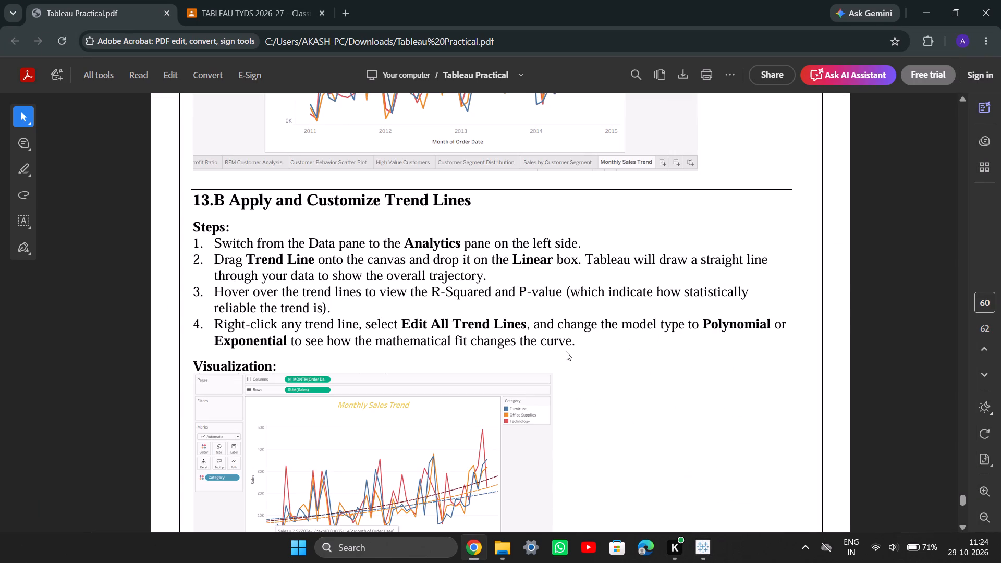
pyautogui.scroll(3, 566, 351)
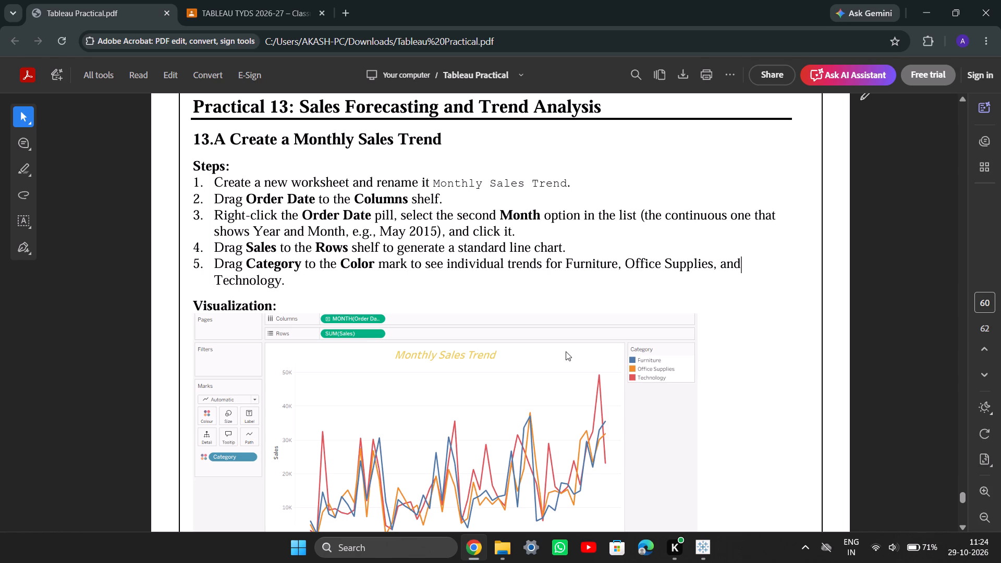
pyautogui.click(692, 546)
pyautogui.scroll(-1, 483, 372)
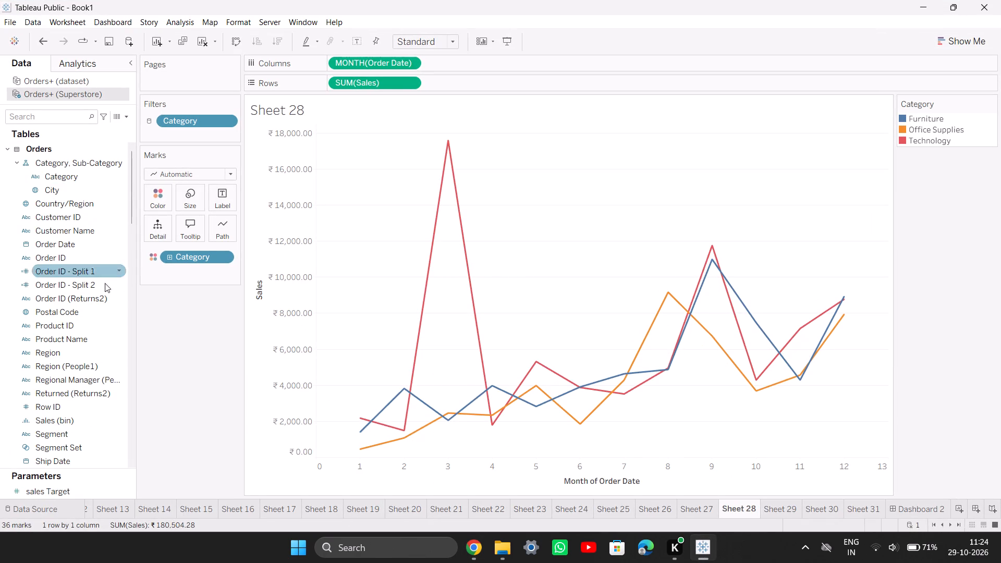
pyautogui.scroll(-2, 59, 436)
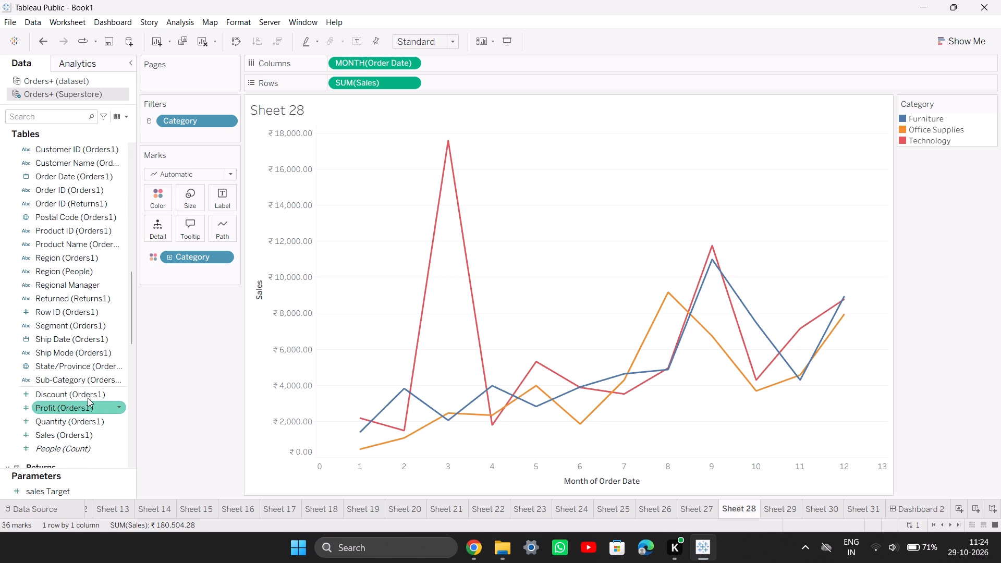
pyautogui.scroll(13, 79, 375)
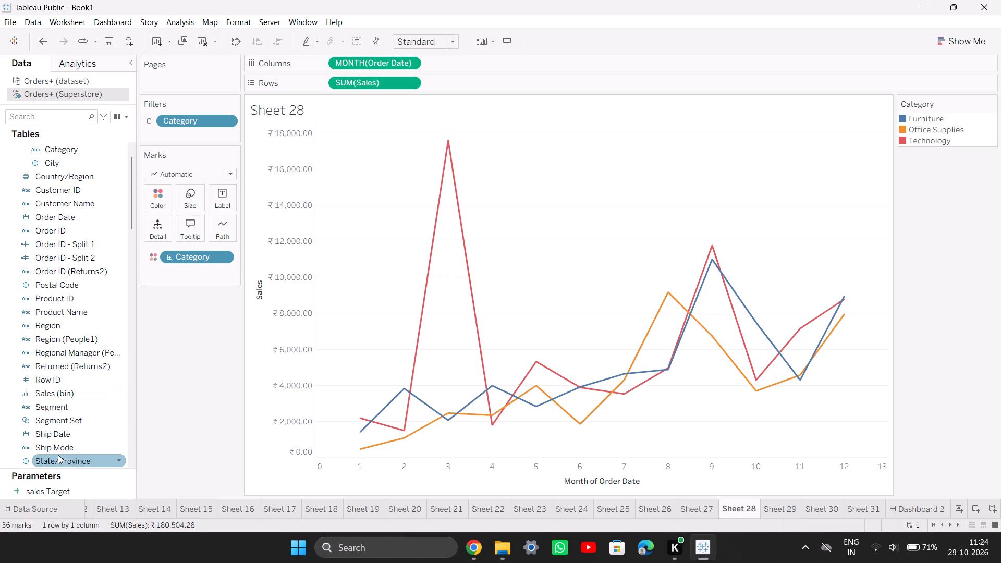
pyautogui.scroll(-1, 58, 455)
pyautogui.moveTo(60, 382); pyautogui.dragTo(124, 219)
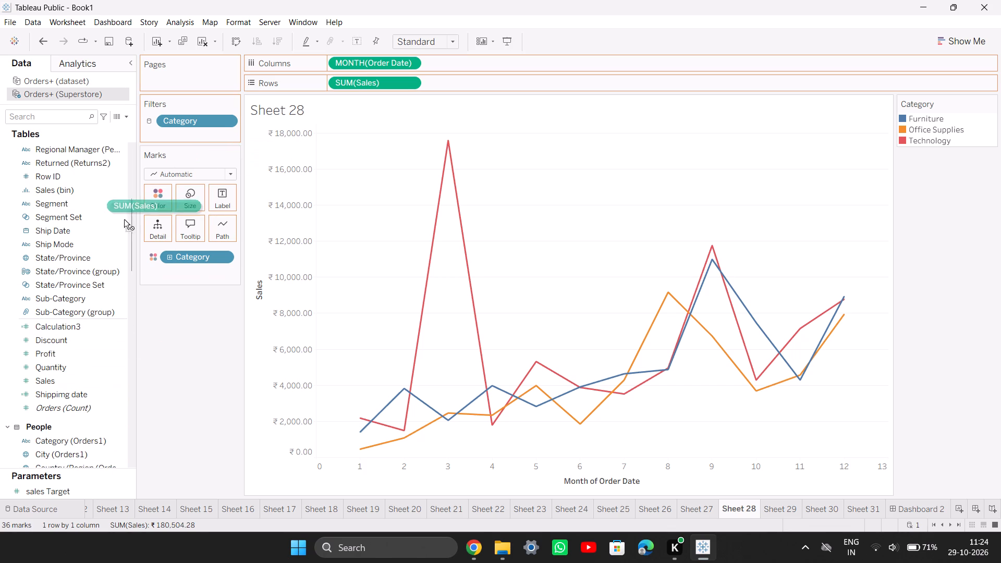
pyautogui.moveTo(124, 219); pyautogui.dragTo(219, 195)
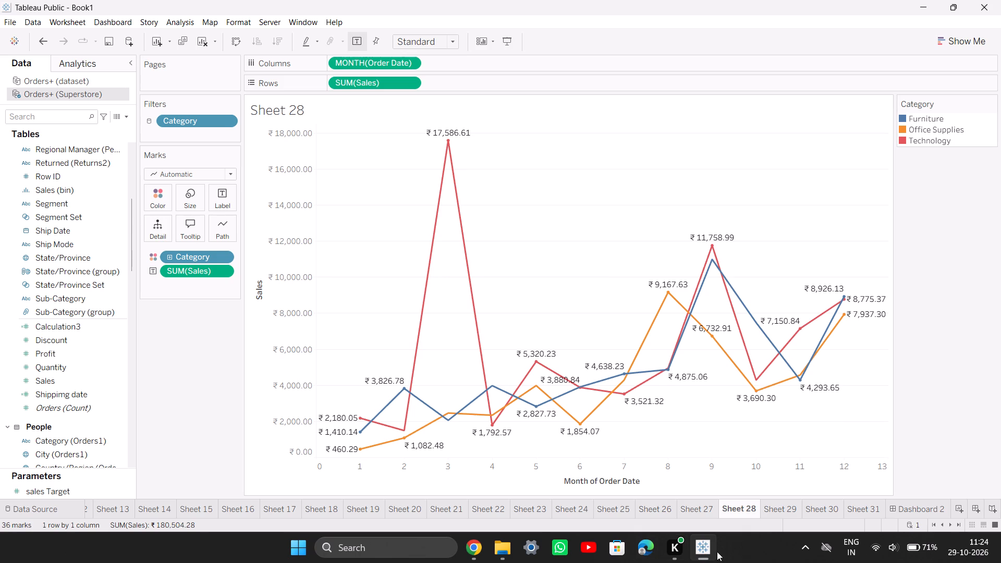
# Compare Sheet 28 with the PDF's Monthly Sales Trend example and review the date options of Order Date on Columns.
pyautogui.click(698, 545)
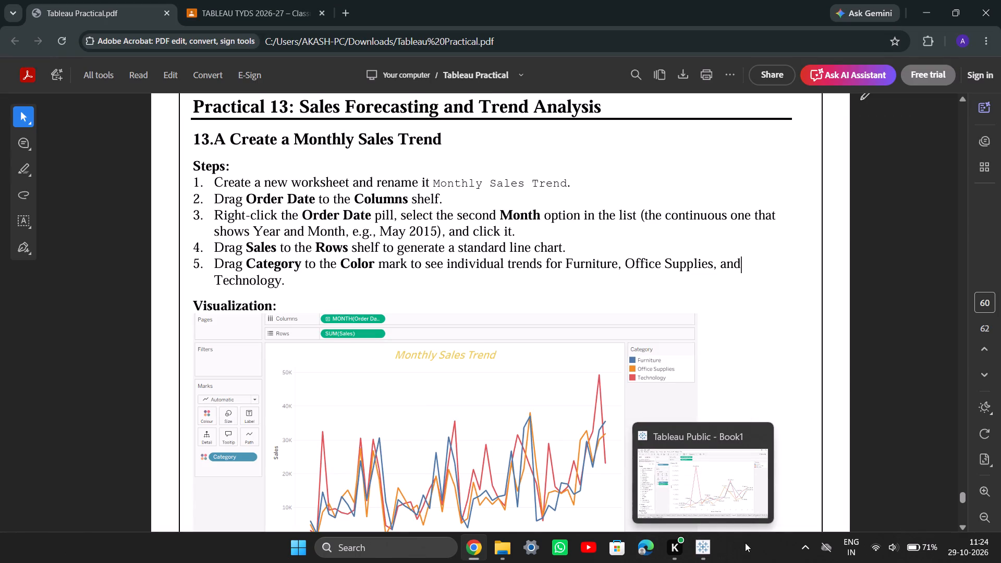
pyautogui.click(705, 550)
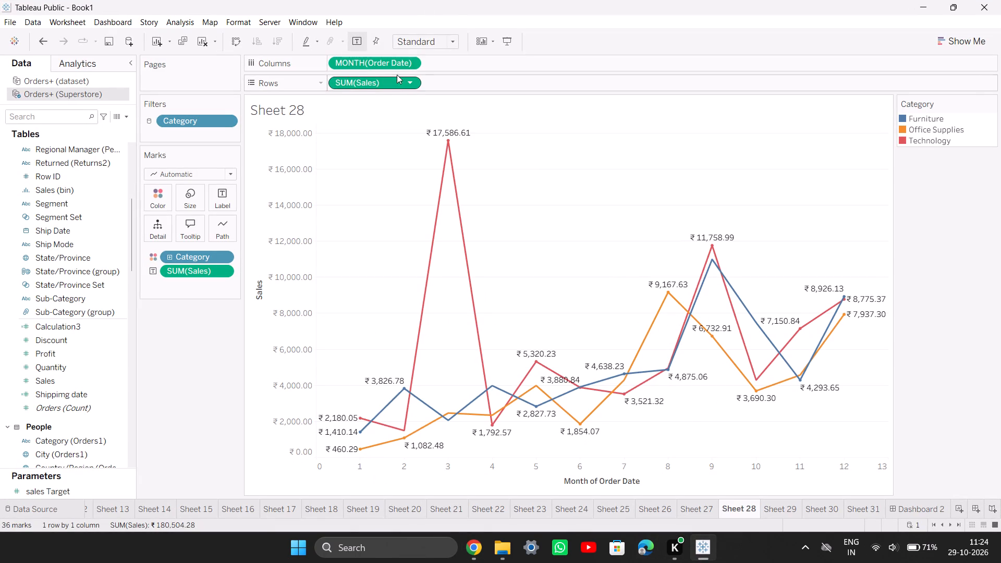
pyautogui.click(405, 64)
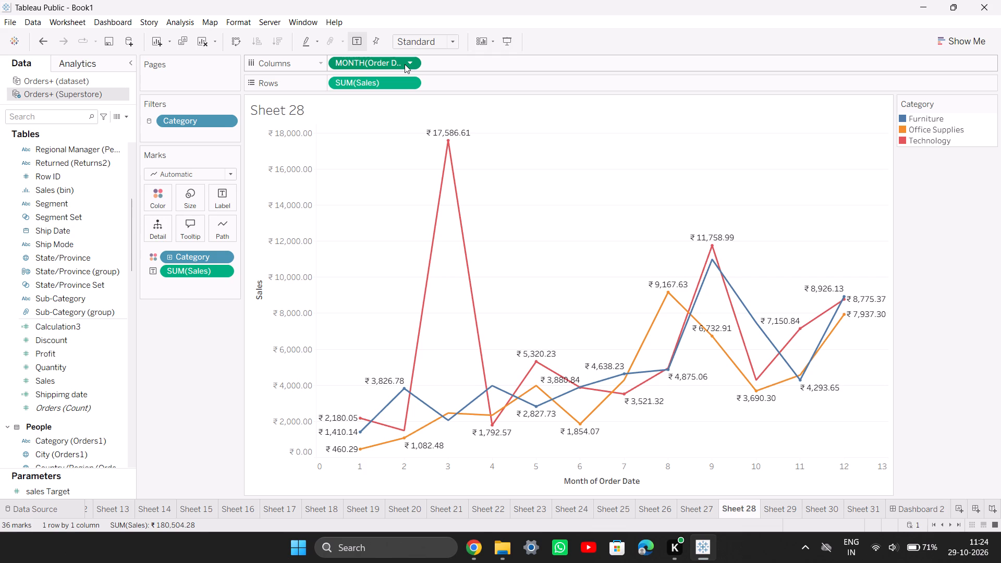
pyautogui.click(412, 57)
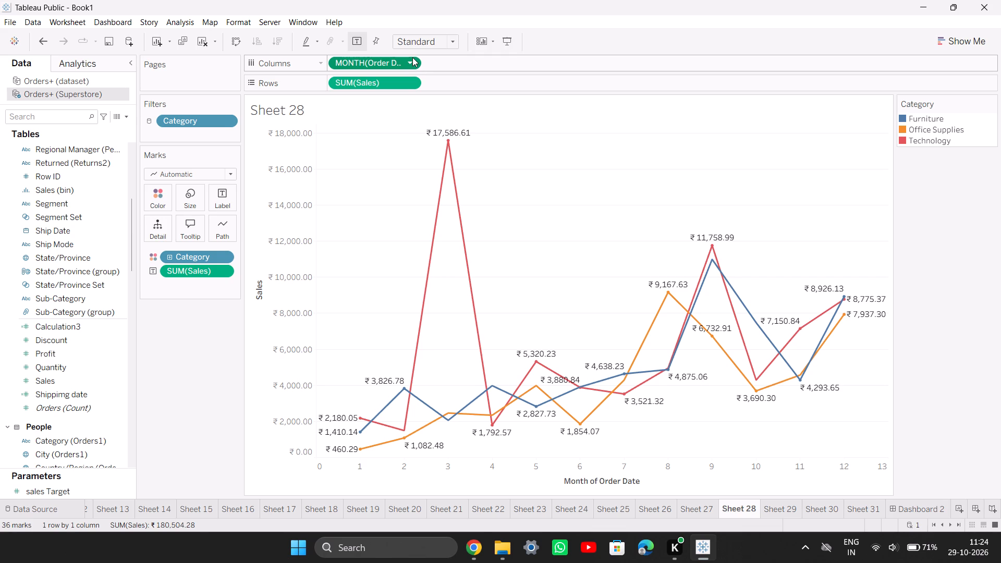
pyautogui.rightClick(406, 60)
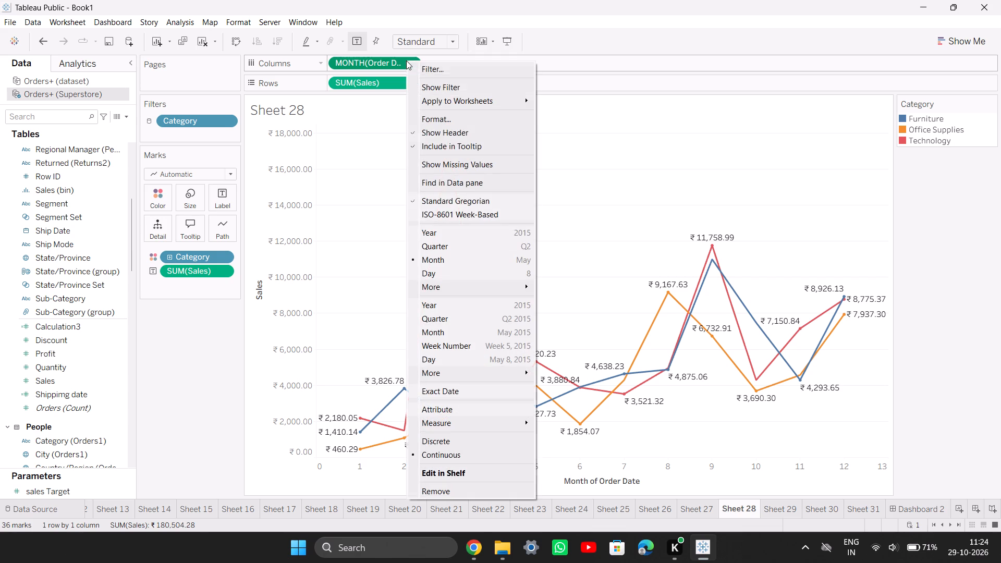
pyautogui.click(694, 219)
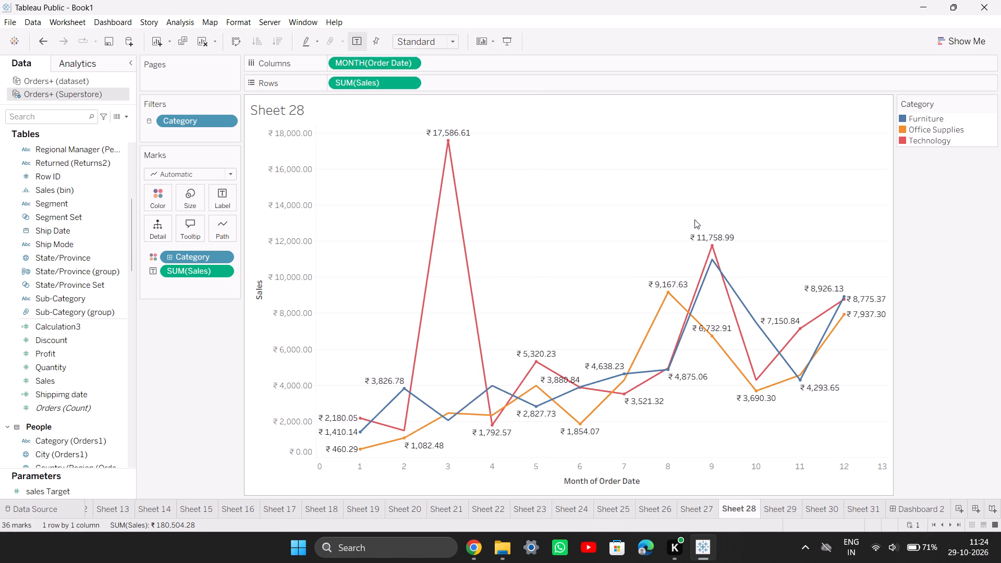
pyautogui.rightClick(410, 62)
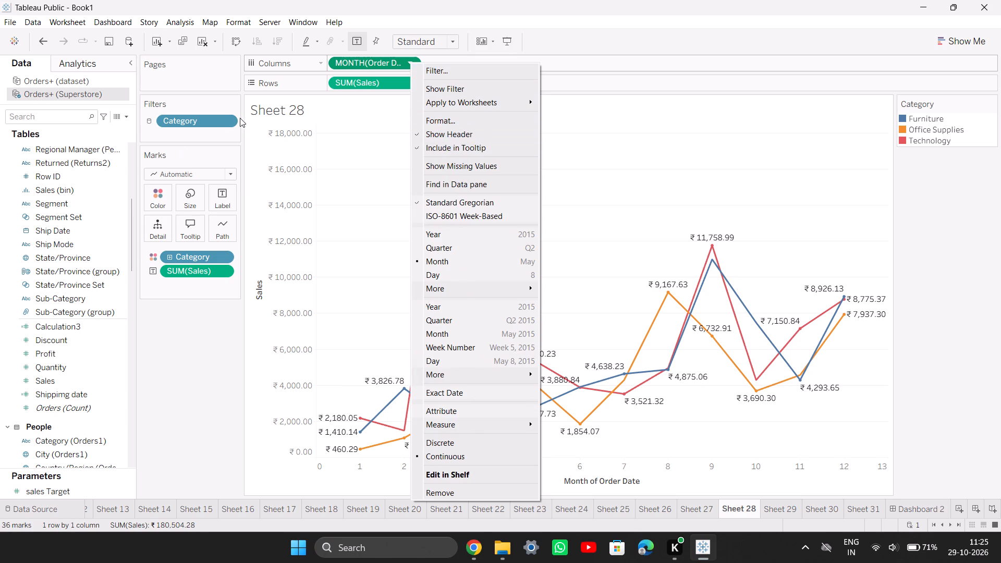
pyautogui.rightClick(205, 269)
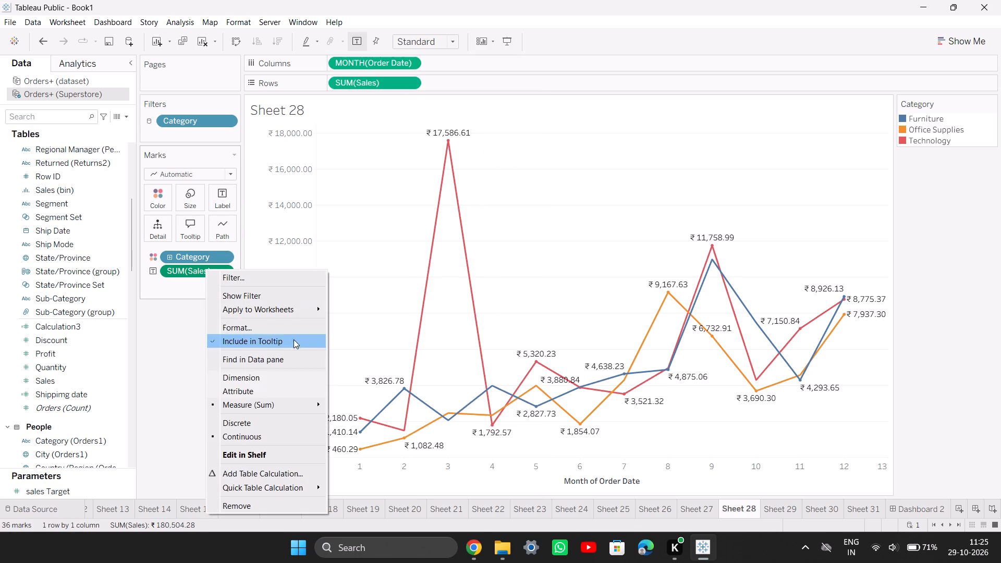
# Create a calculated field named "clean sales" with the formula ZN([Sales]) in the Superstore data source.
pyautogui.click(126, 116)
pyautogui.click(83, 128)
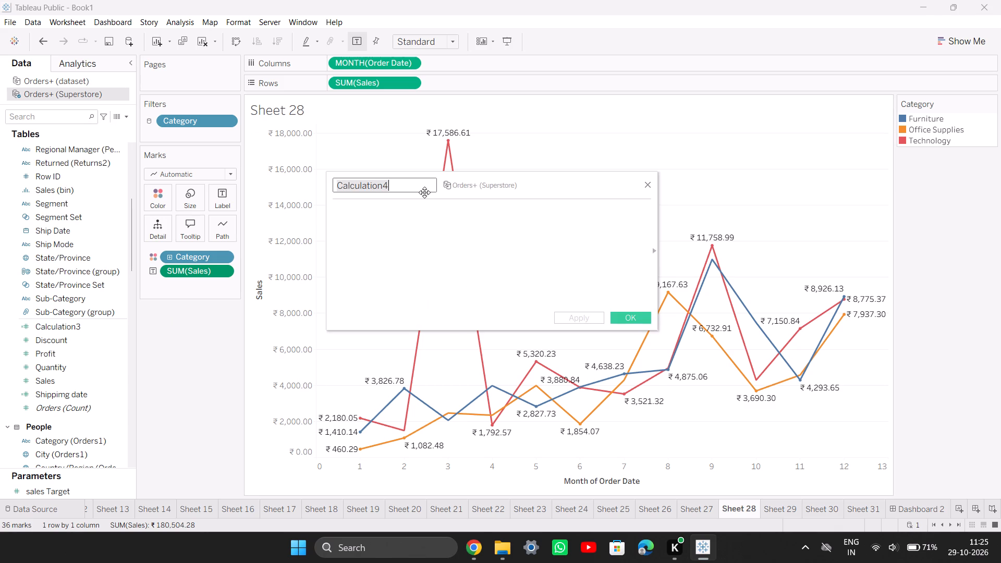
pyautogui.write('clean sales')
pyautogui.press('space')
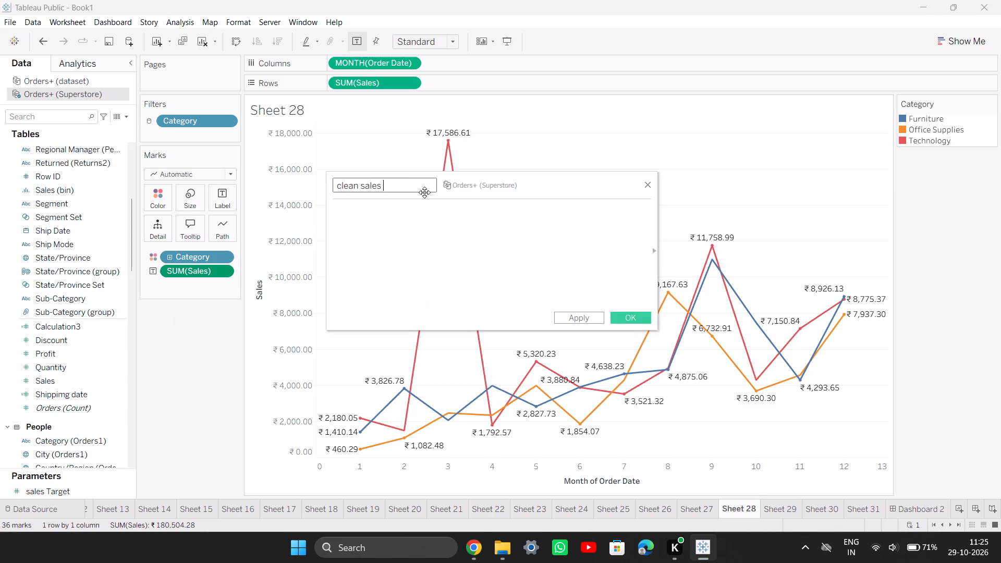
pyautogui.click(426, 212)
pyautogui.press('super+v')
pyautogui.click(902, 446)
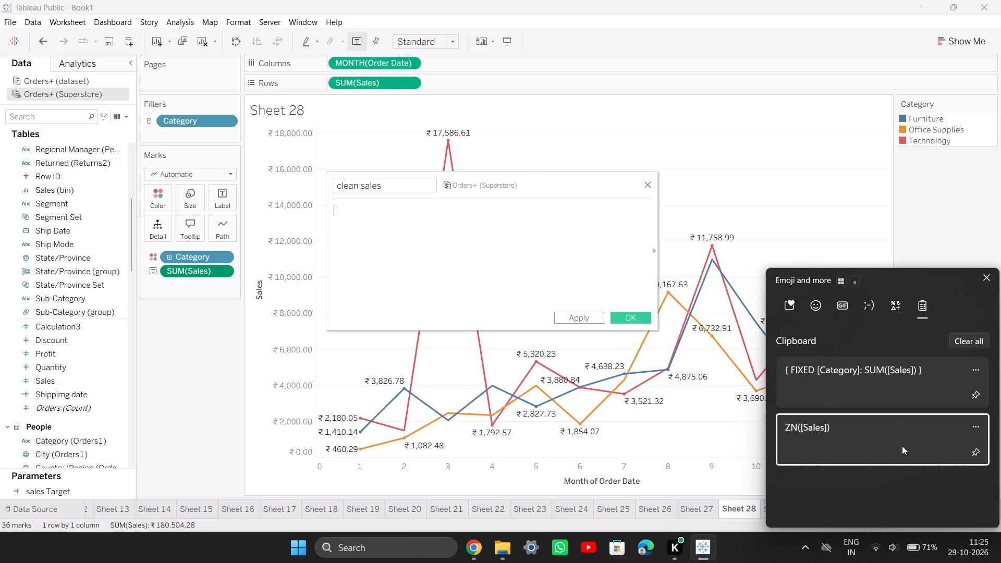
pyautogui.hotkey('ctrl', 'v')
pyautogui.click(625, 314)
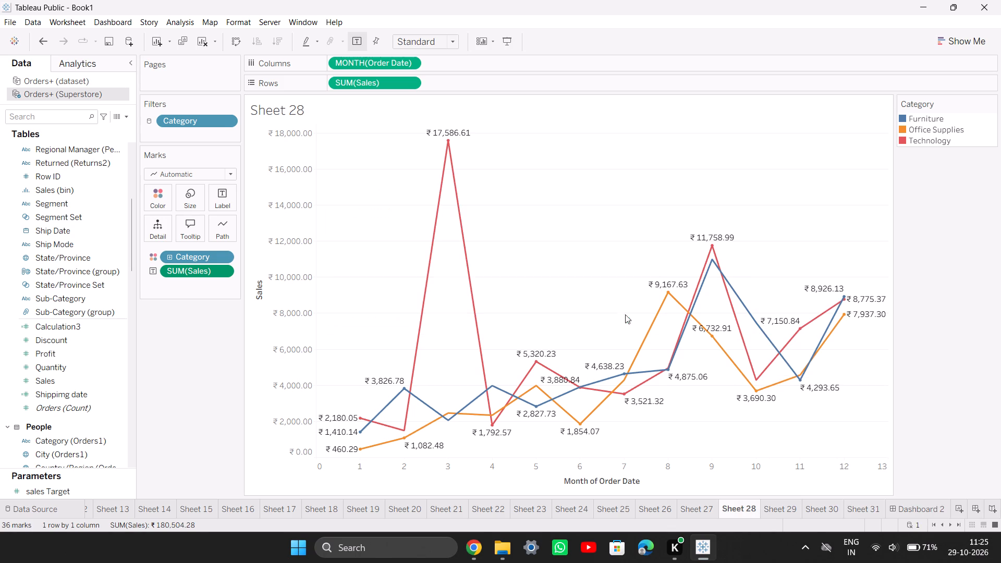
# Replace the sum of Sales on Rows with the clean sales field.
pyautogui.moveTo(65, 341); pyautogui.dragTo(475, 88)
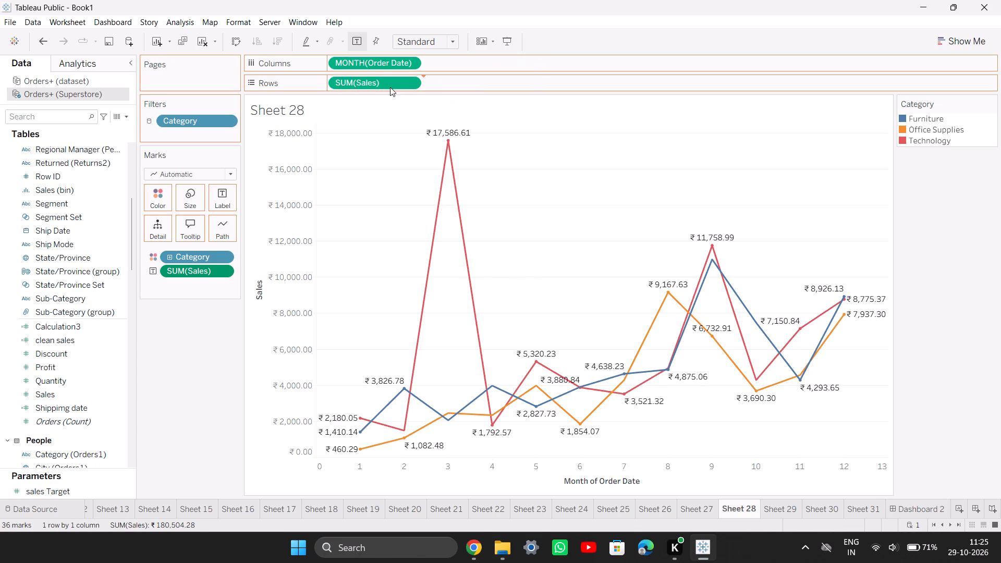
pyautogui.moveTo(384, 82); pyautogui.dragTo(34, 345)
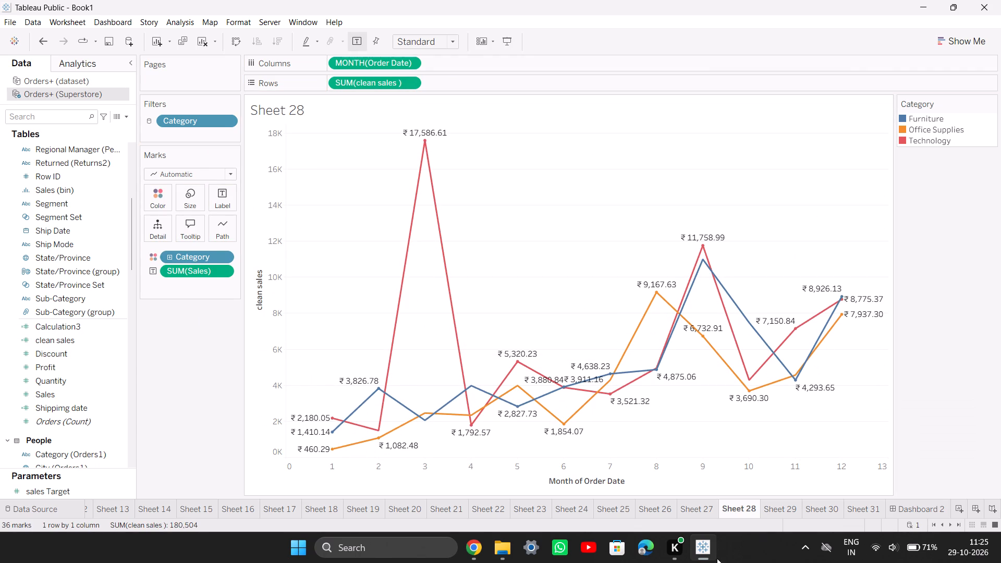
# Switch to the Tableau Practical PDF in Chrome and read the instructions for 13.B trend lines, 13.C sales forecast and 13.D YoY growth.
pyautogui.click(706, 540)
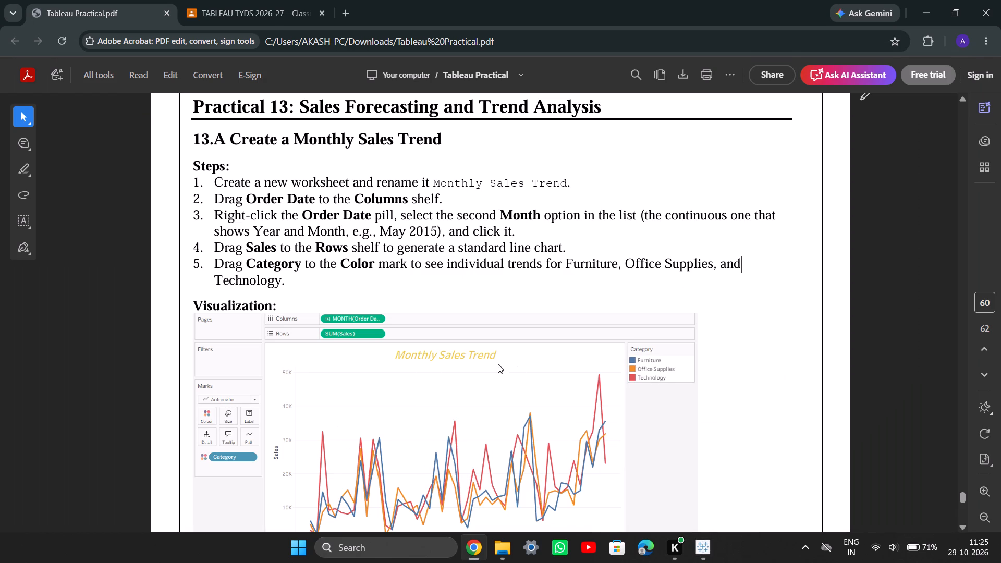
pyautogui.scroll(-1, 501, 368)
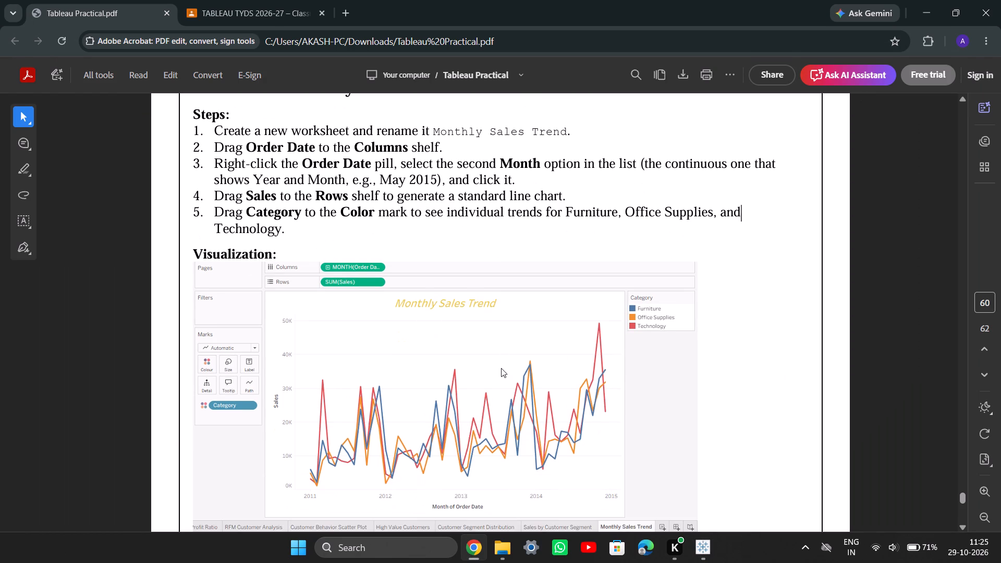
pyautogui.scroll(-3, 501, 368)
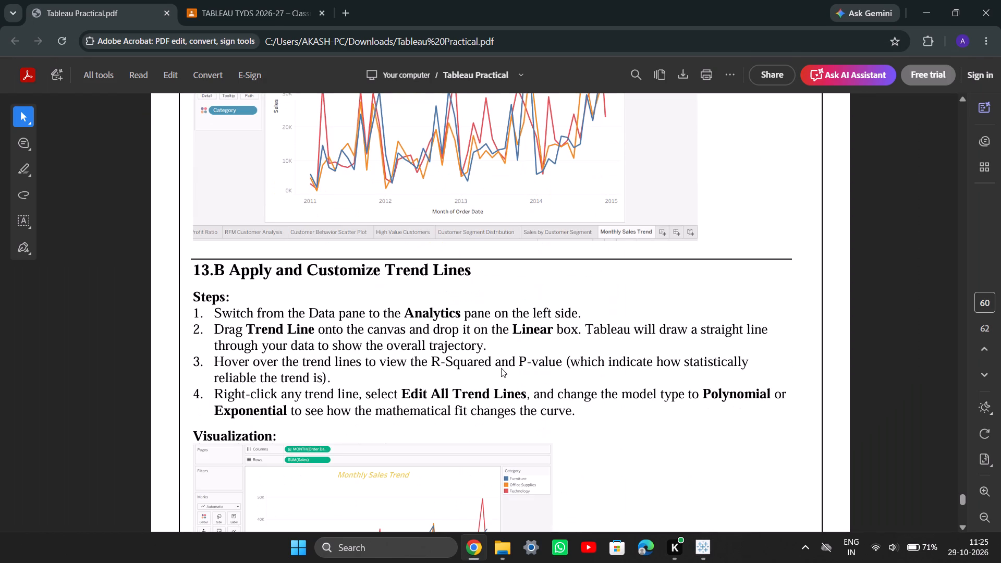
pyautogui.scroll(-1, 501, 368)
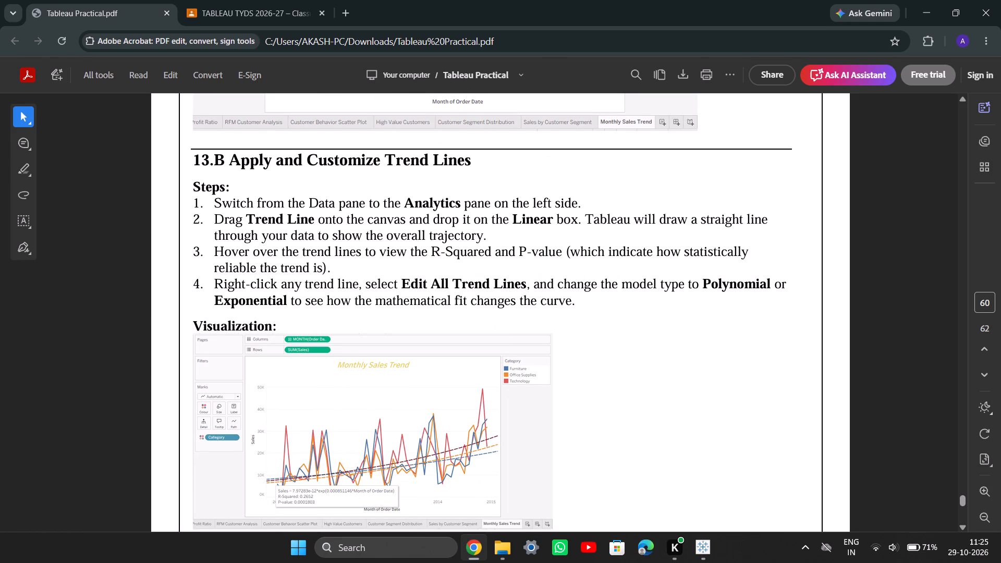
pyautogui.scroll(-4, 486, 293)
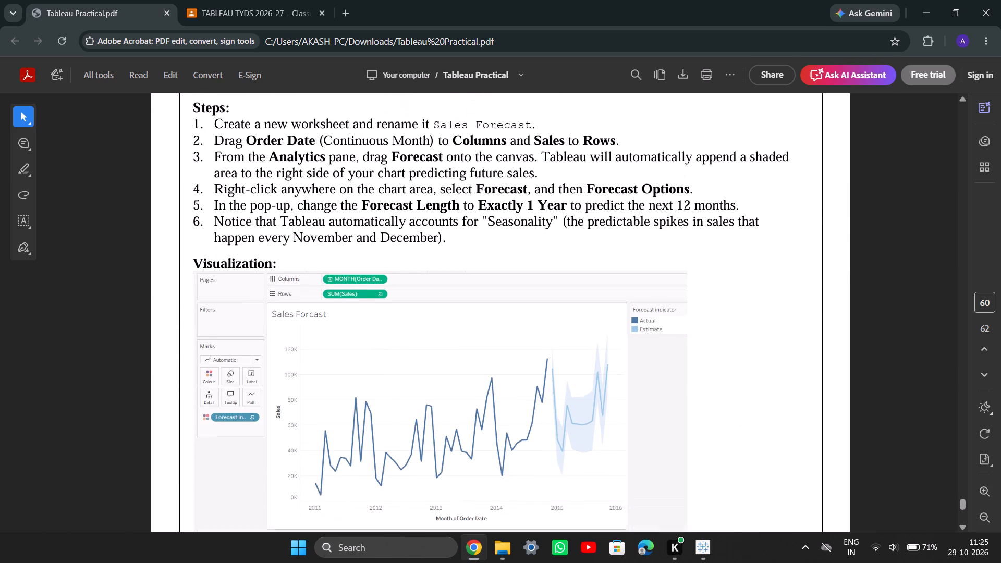
pyautogui.scroll(-5, 486, 293)
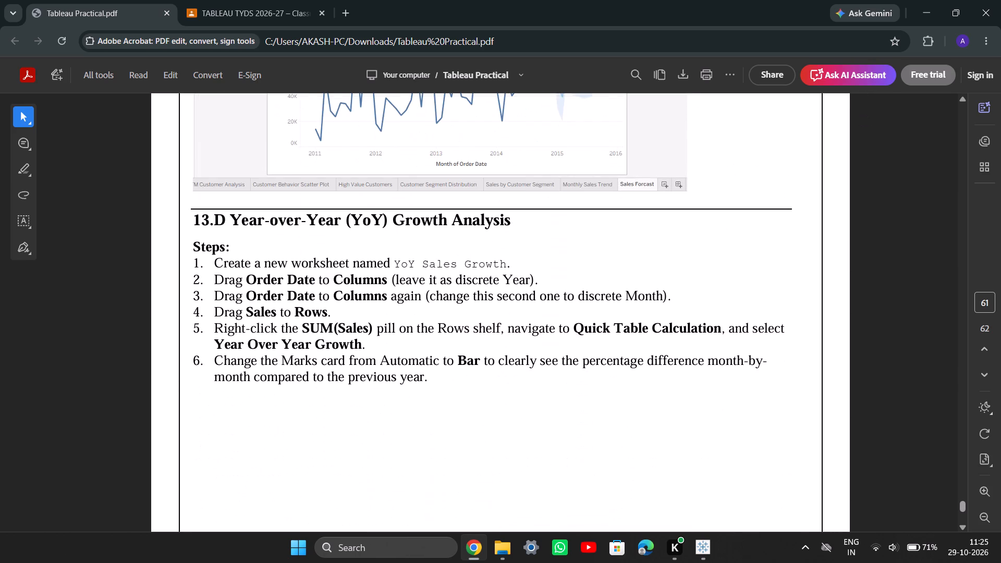
pyautogui.scroll(-3, 486, 293)
pyautogui.scroll(3, 486, 293)
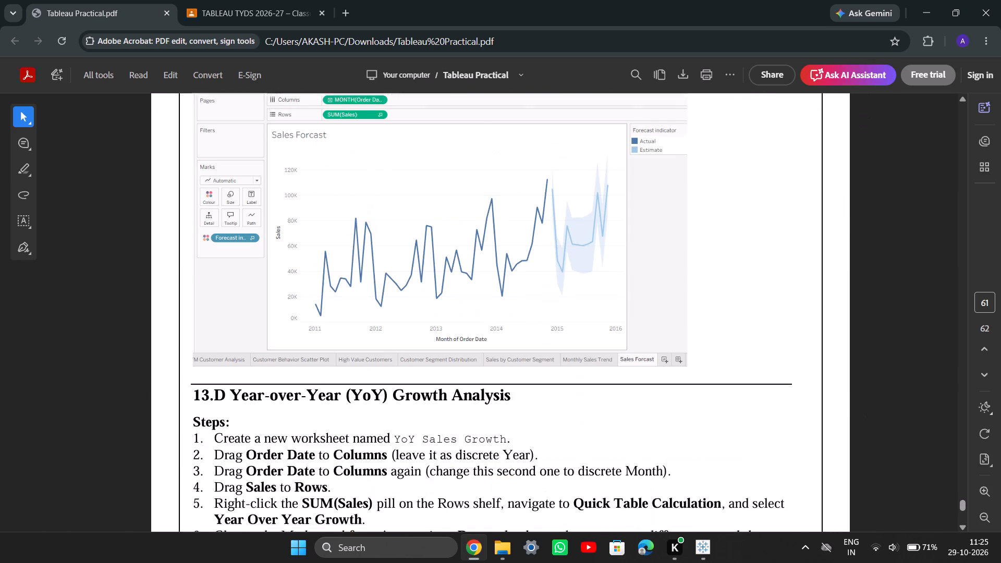
pyautogui.scroll(3, 486, 293)
pyautogui.scroll(-1, 486, 293)
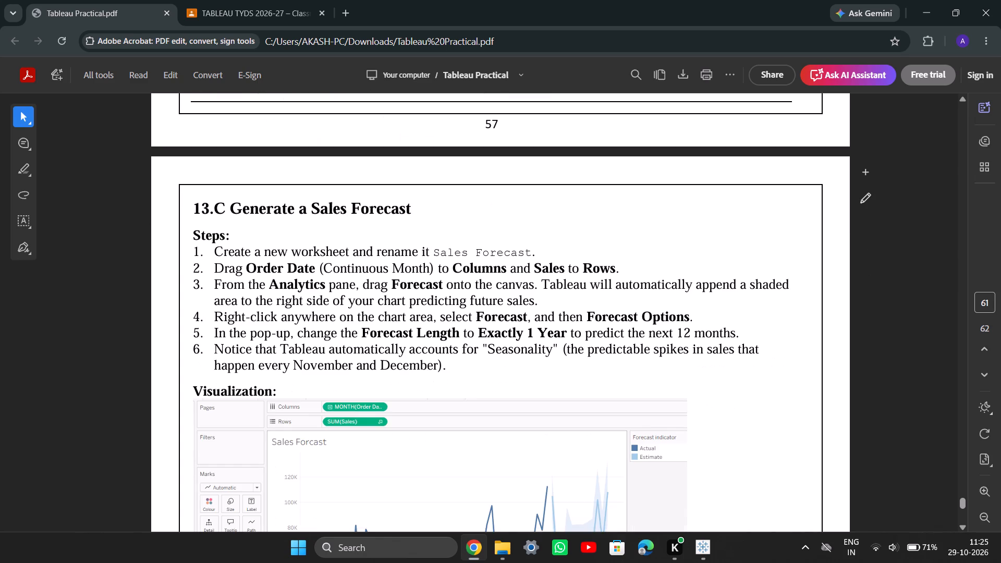
pyautogui.scroll(-2, 476, 308)
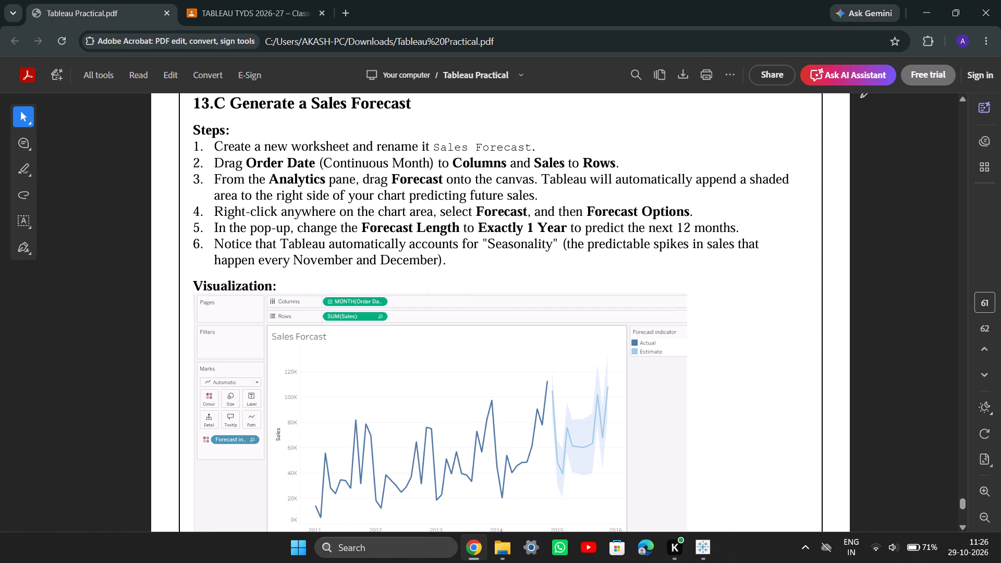
pyautogui.scroll(-1, 366, 414)
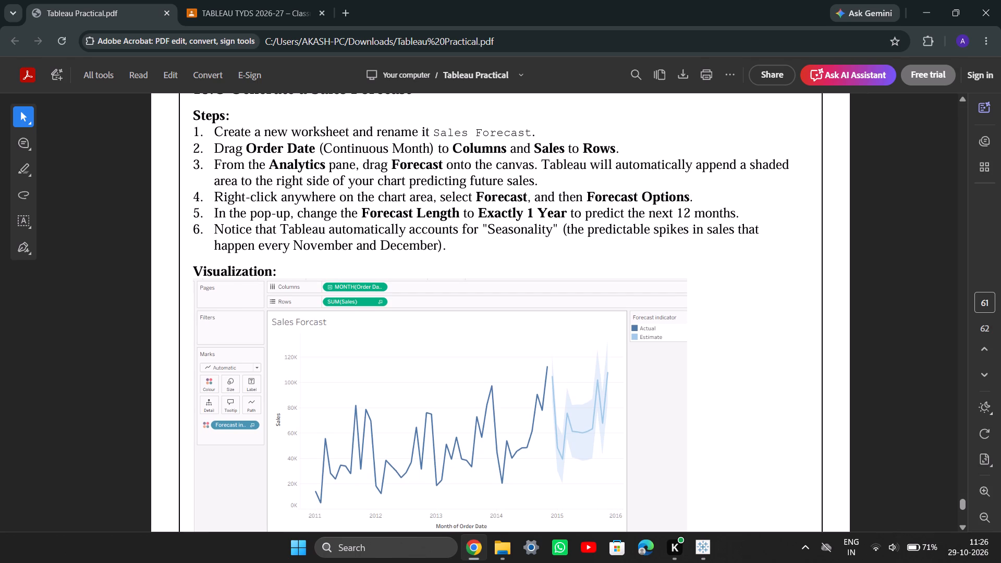
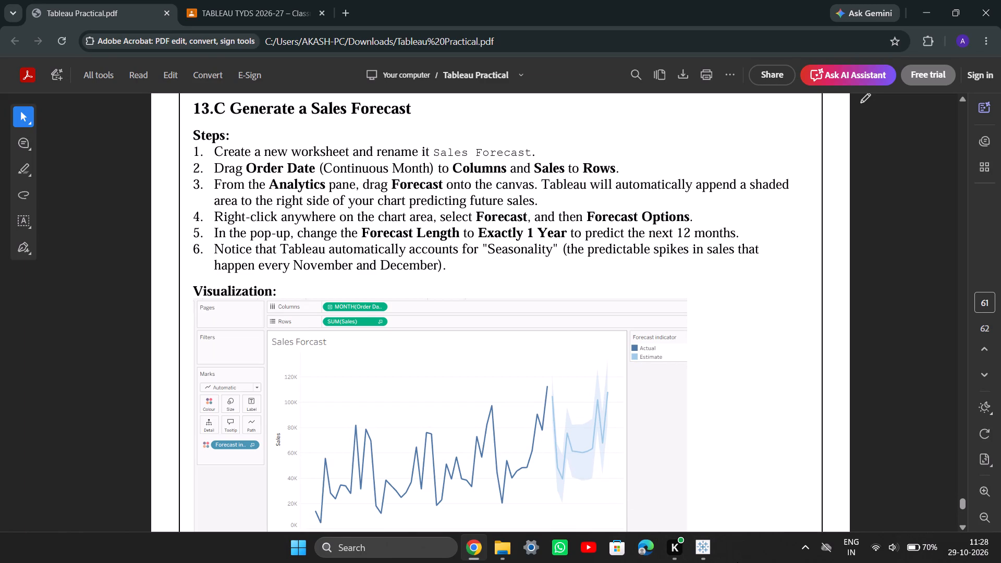
# Switch to Tableau Public and look through the earlier worksheets for the sales forecast chart, examining the marks on Sheet 20.
pyautogui.click(713, 543)
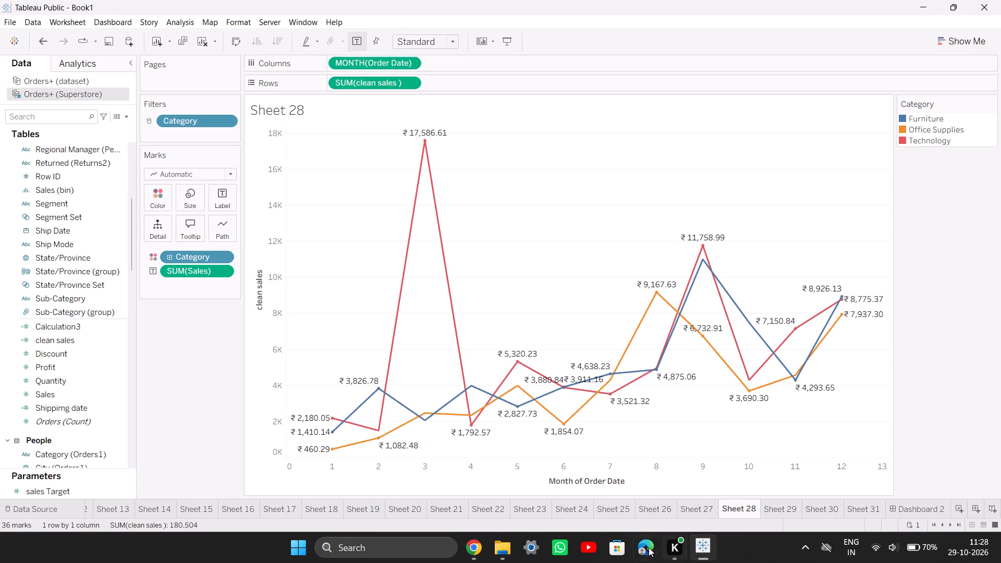
pyautogui.click(608, 492)
pyautogui.click(607, 512)
pyautogui.click(645, 505)
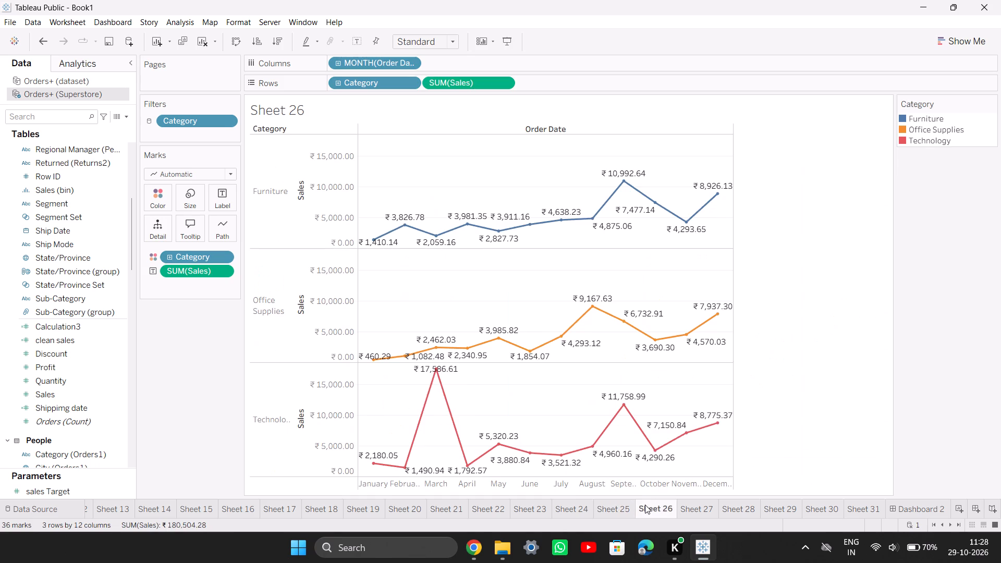
pyautogui.click(533, 505)
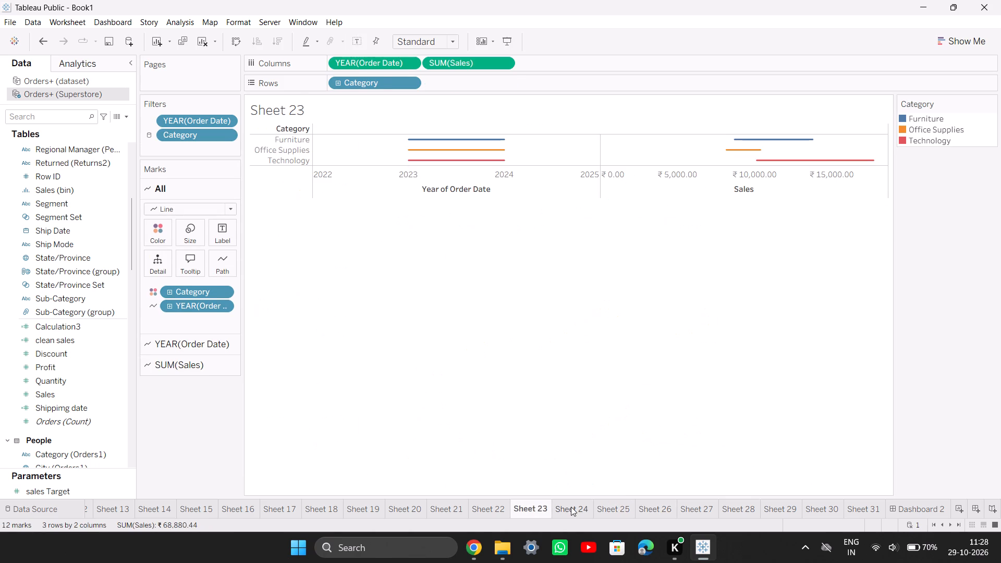
pyautogui.click(571, 507)
pyautogui.click(497, 511)
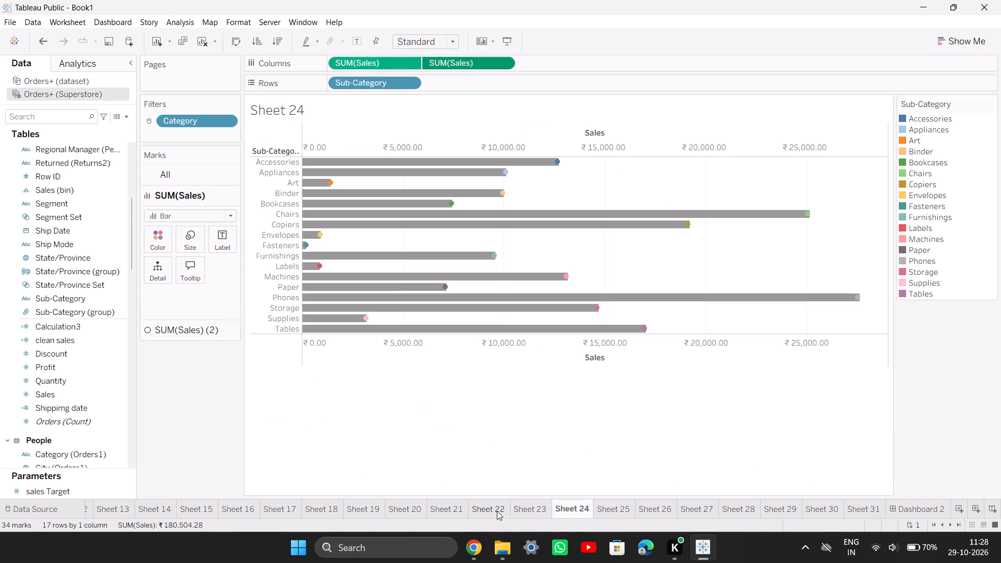
pyautogui.click(447, 510)
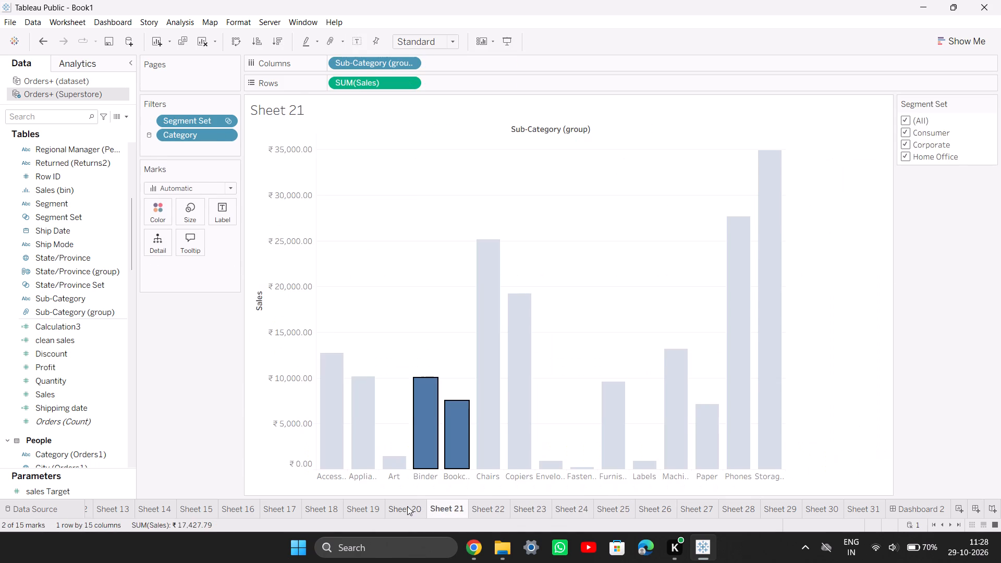
pyautogui.click(407, 506)
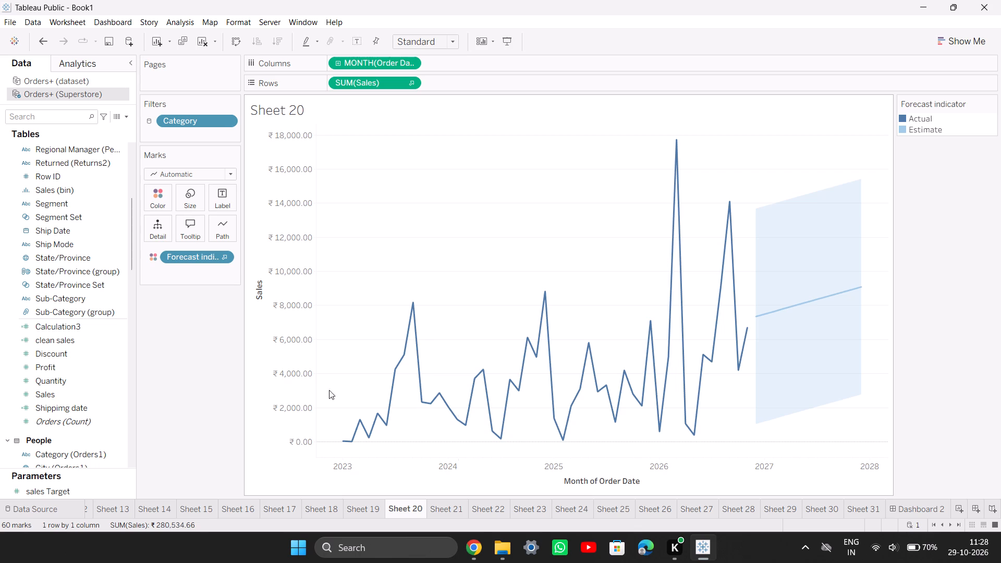
pyautogui.click(446, 312)
pyautogui.moveTo(428, 315); pyautogui.dragTo(421, 321)
pyautogui.click(421, 321)
pyautogui.click(411, 321)
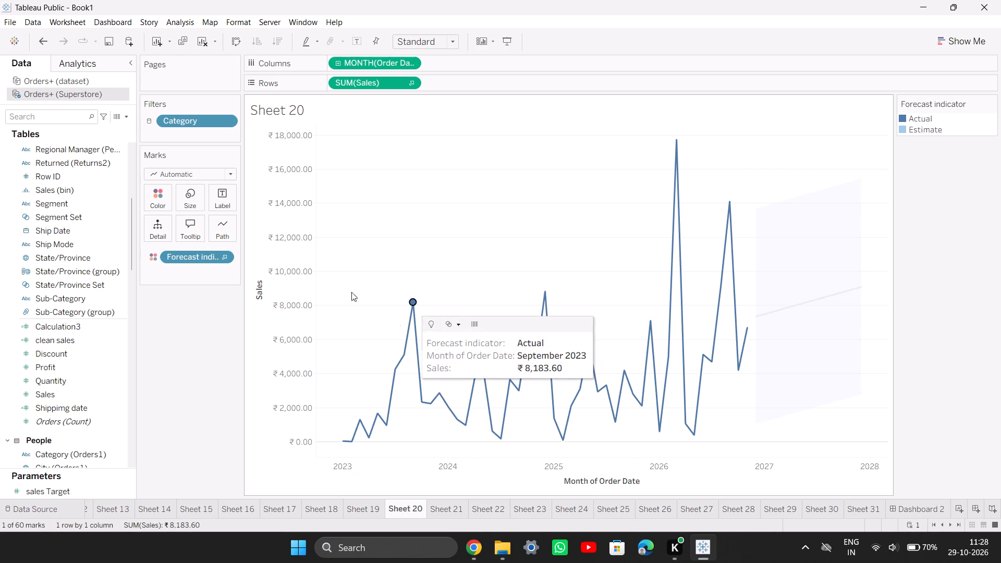
# In the forecast options of Sheet 20, set the forecast length to exactly 1 year.
pyautogui.click(95, 66)
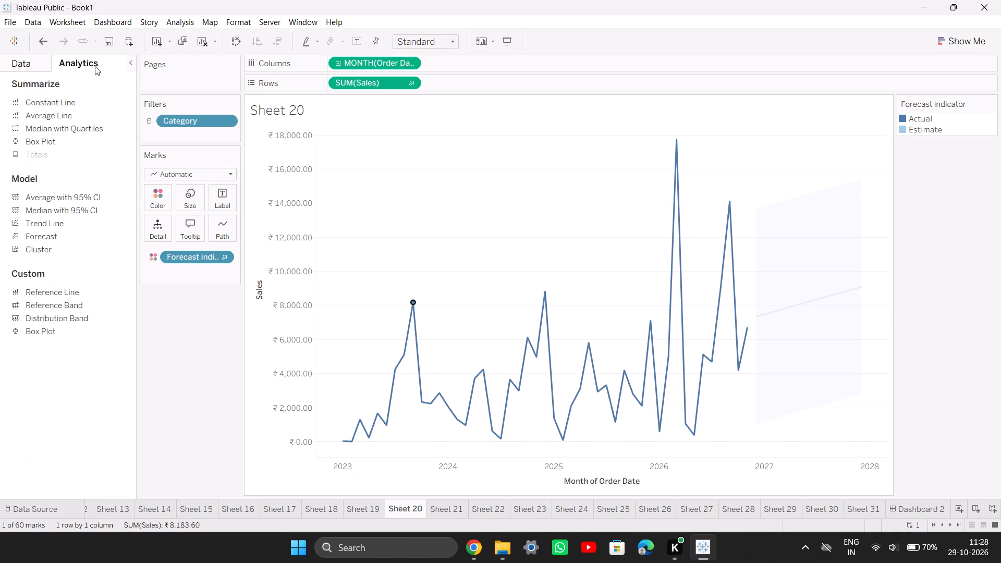
pyautogui.rightClick(31, 229)
pyautogui.rightClick(31, 238)
pyautogui.rightClick(31, 238)
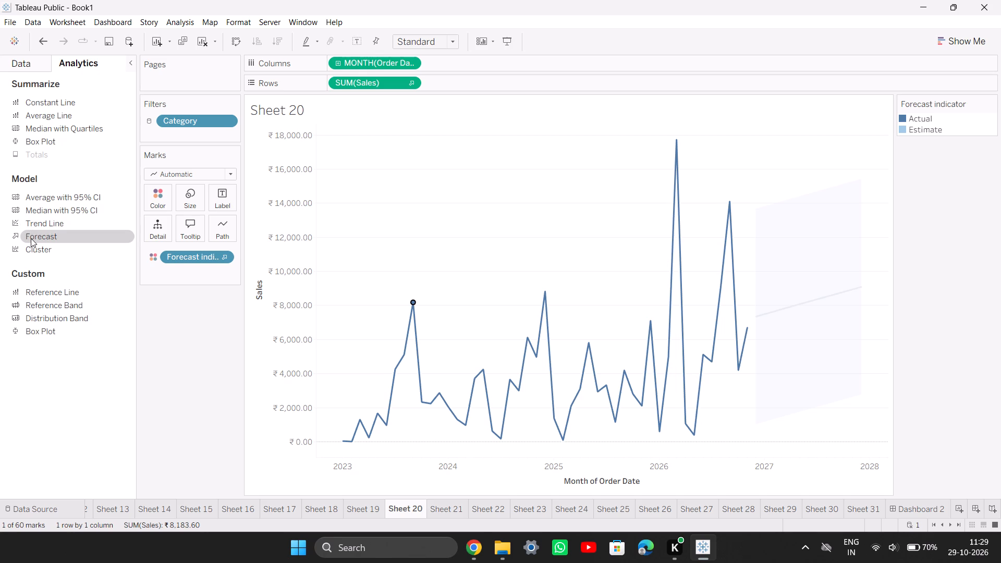
pyautogui.rightClick(31, 238)
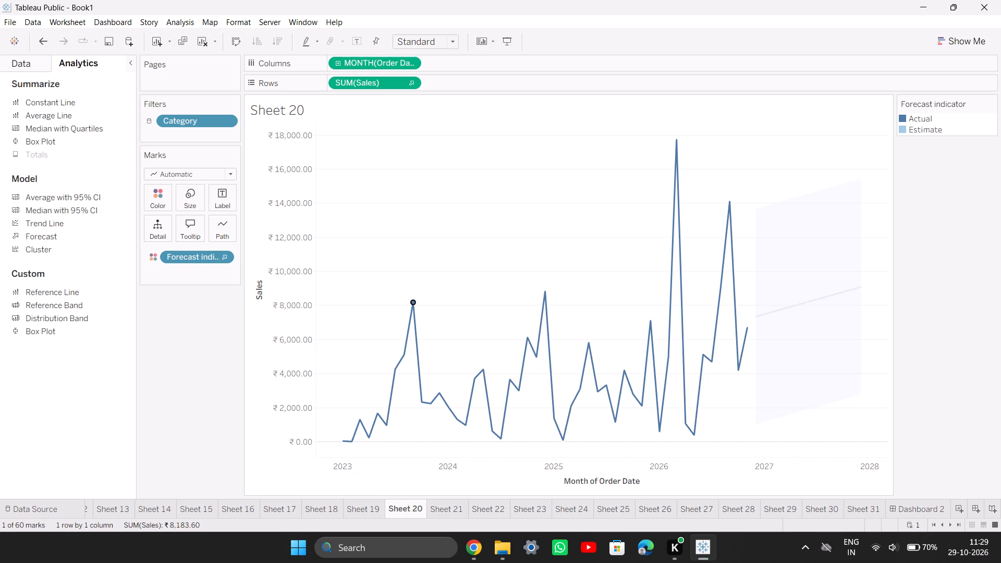
pyautogui.click(439, 395)
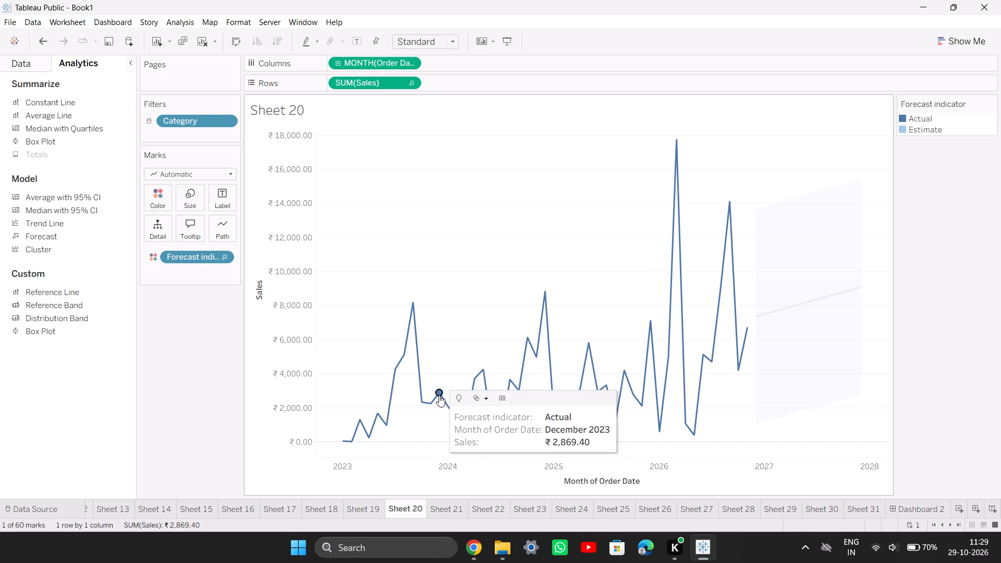
pyautogui.rightClick(419, 359)
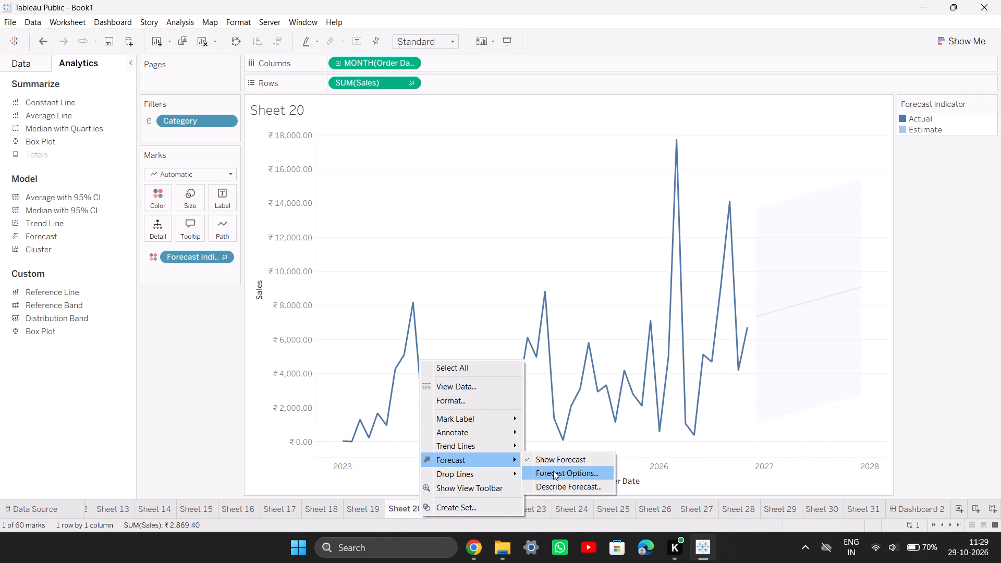
pyautogui.click(553, 471)
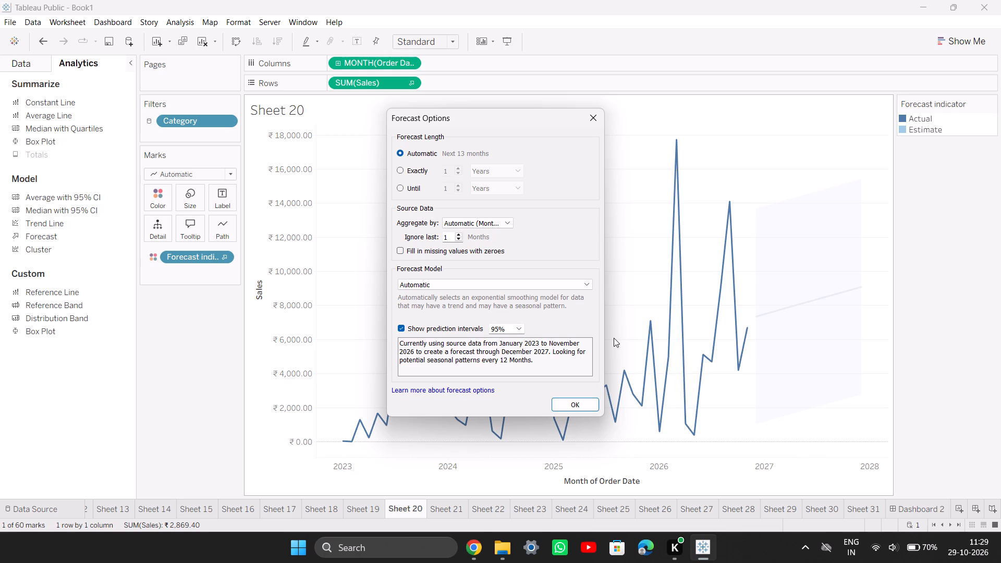
pyautogui.click(424, 169)
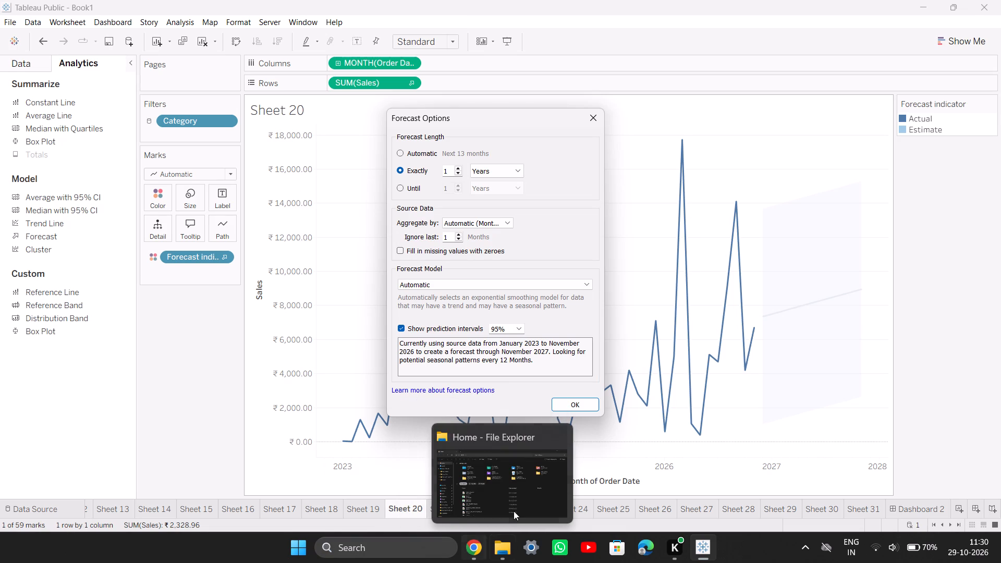
pyautogui.click(577, 396)
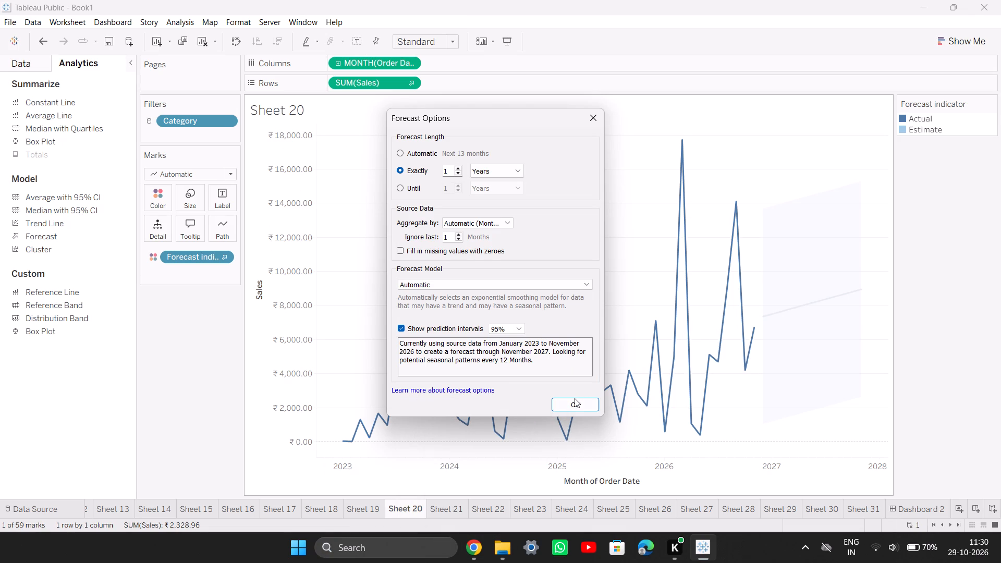
pyautogui.click(575, 401)
# Check points on the forecast line, clear the mark selection and capture a screenshot of the Sheet 20 worksheet area.
pyautogui.click(834, 300)
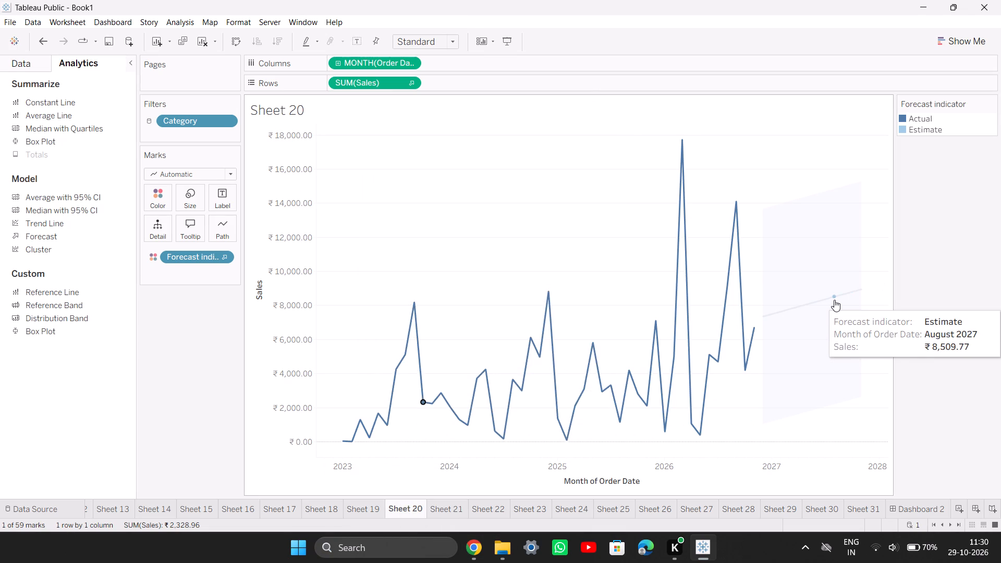
pyautogui.click(776, 307)
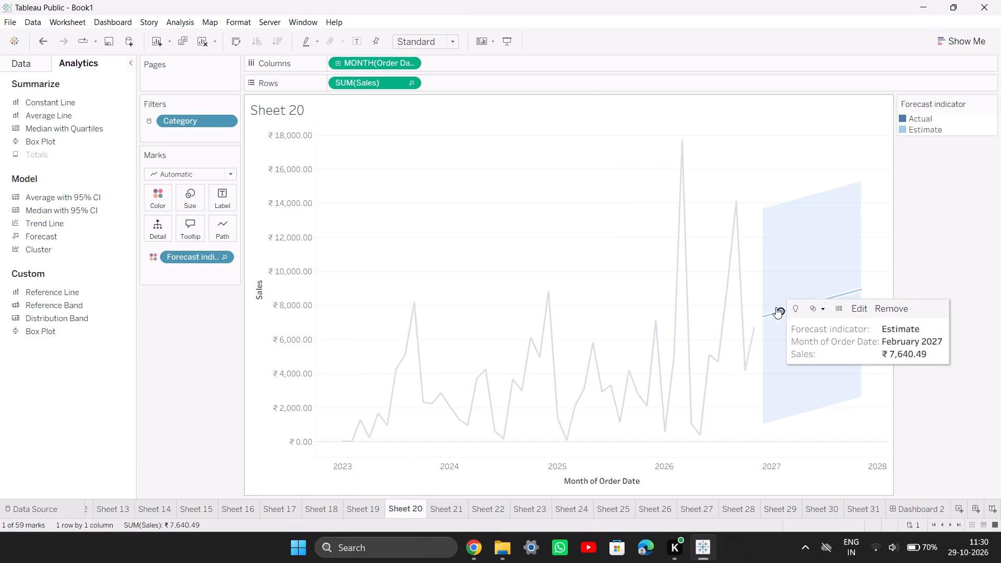
pyautogui.click(839, 291)
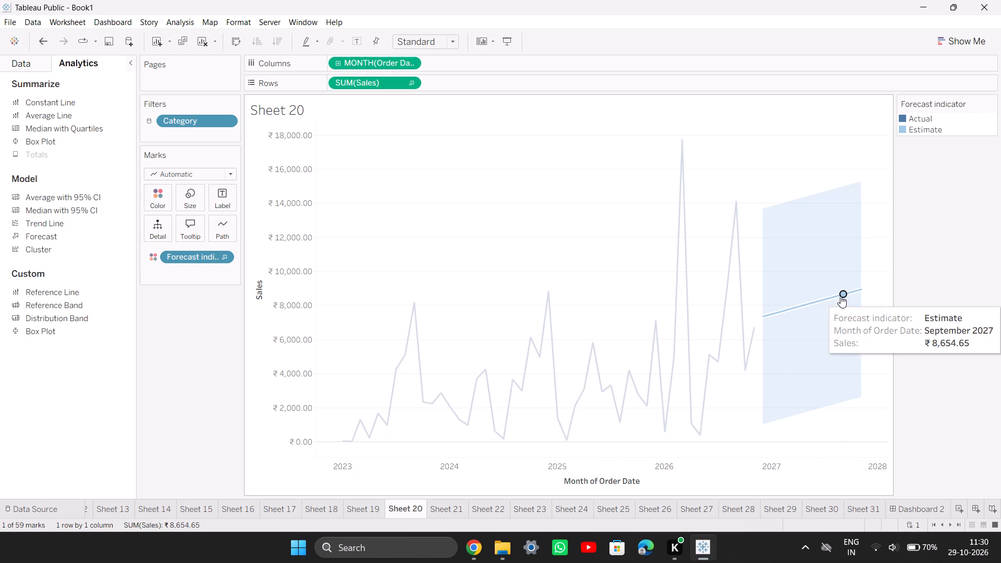
pyautogui.click(840, 296)
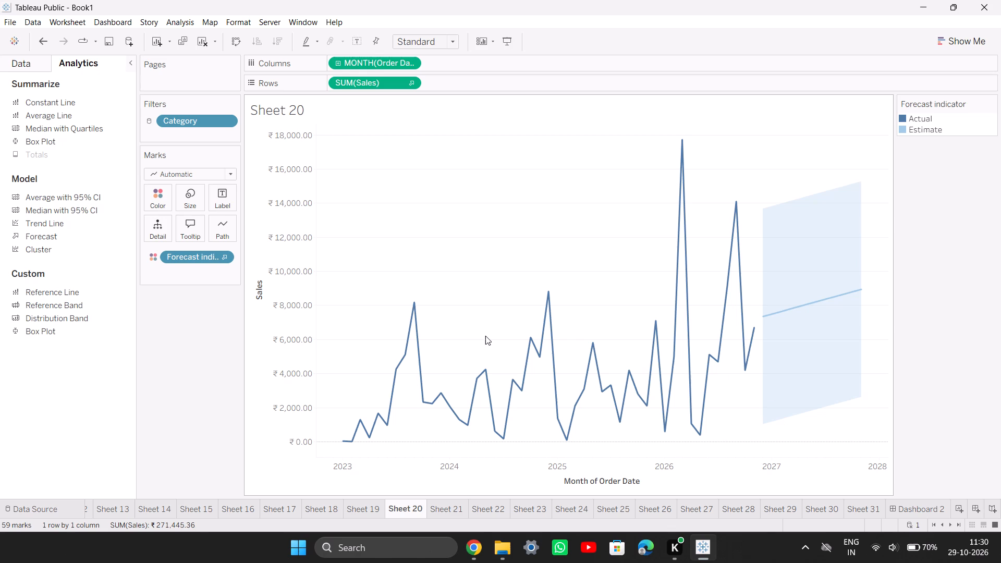
pyautogui.press('Print')
pyautogui.moveTo(0, 0); pyautogui.dragTo(1000, 468)
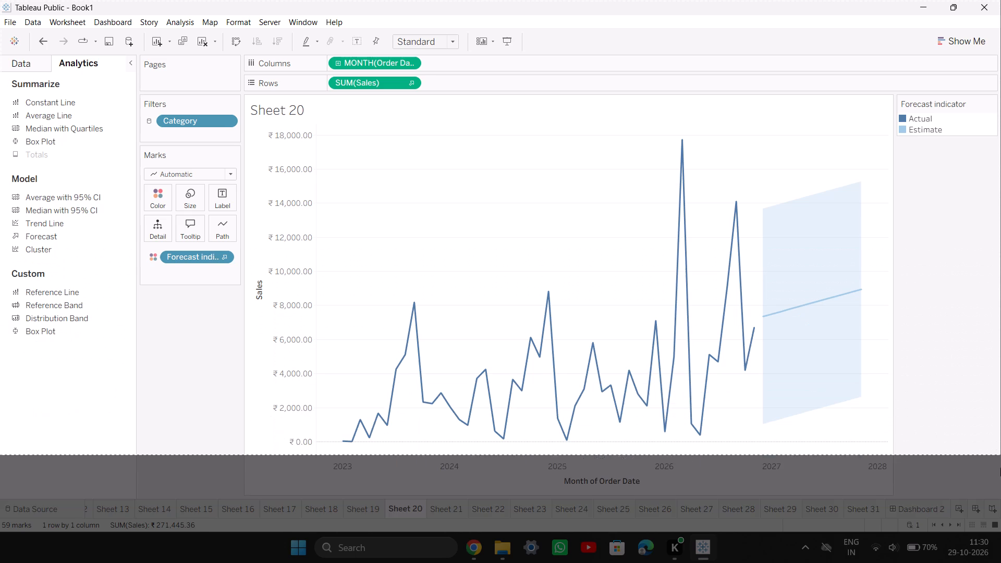
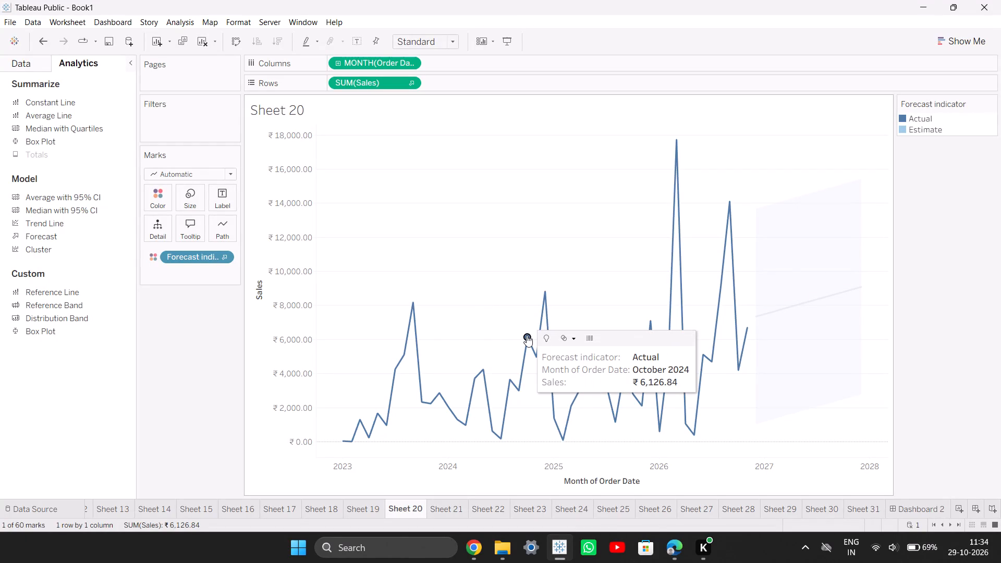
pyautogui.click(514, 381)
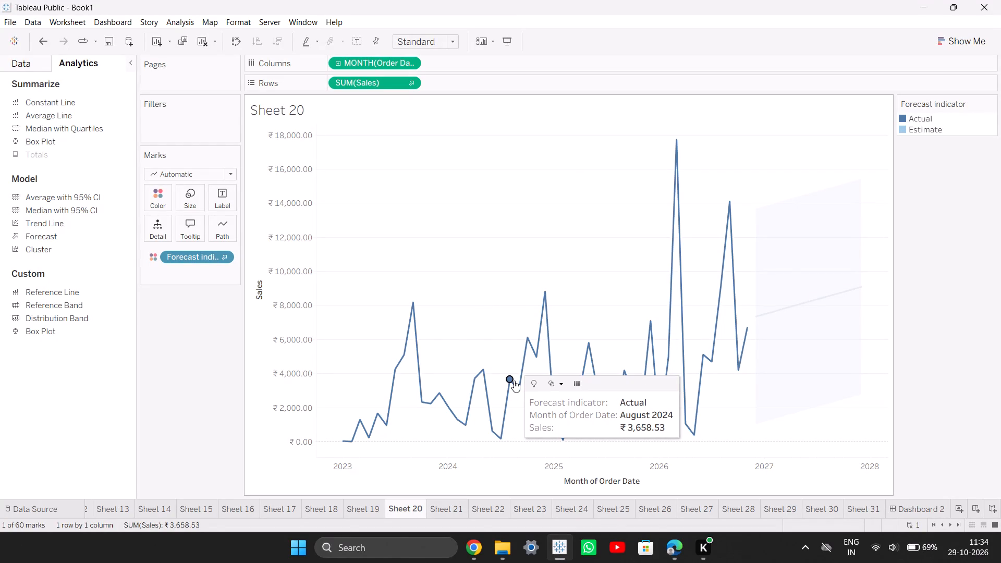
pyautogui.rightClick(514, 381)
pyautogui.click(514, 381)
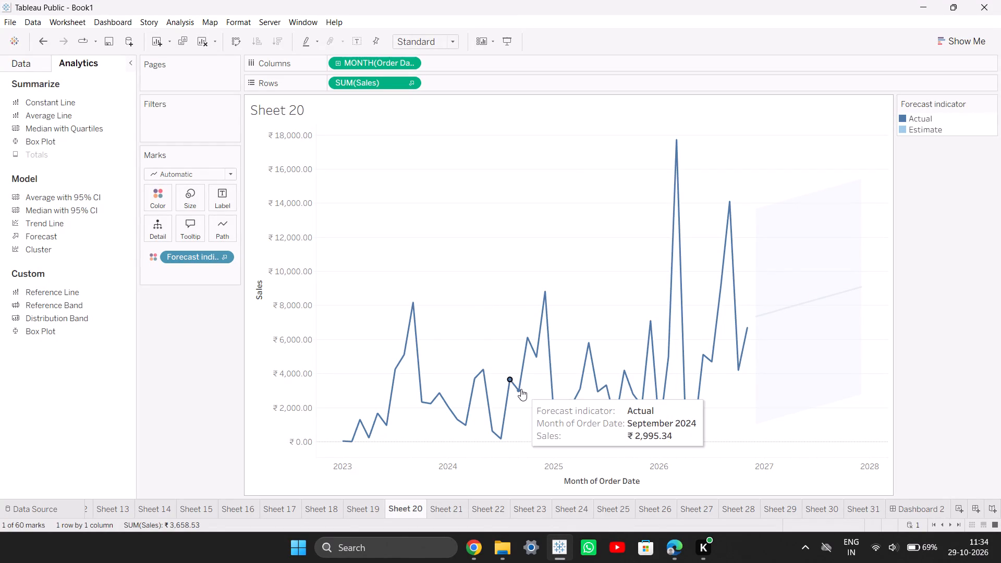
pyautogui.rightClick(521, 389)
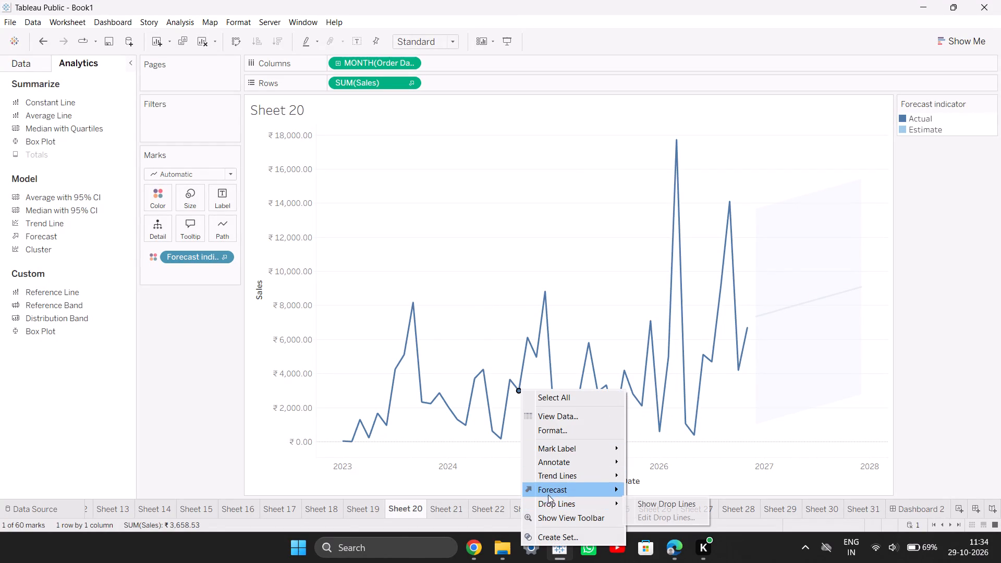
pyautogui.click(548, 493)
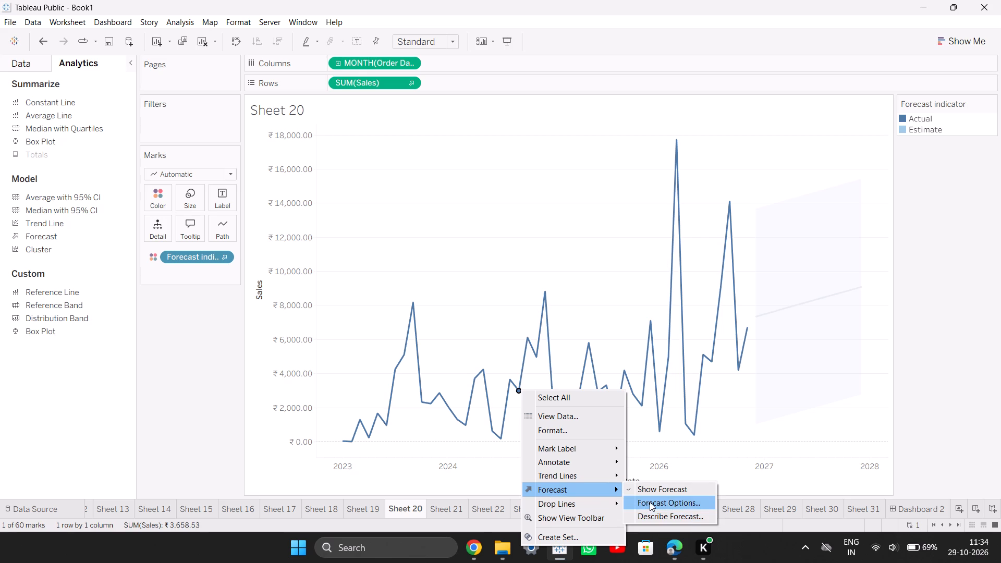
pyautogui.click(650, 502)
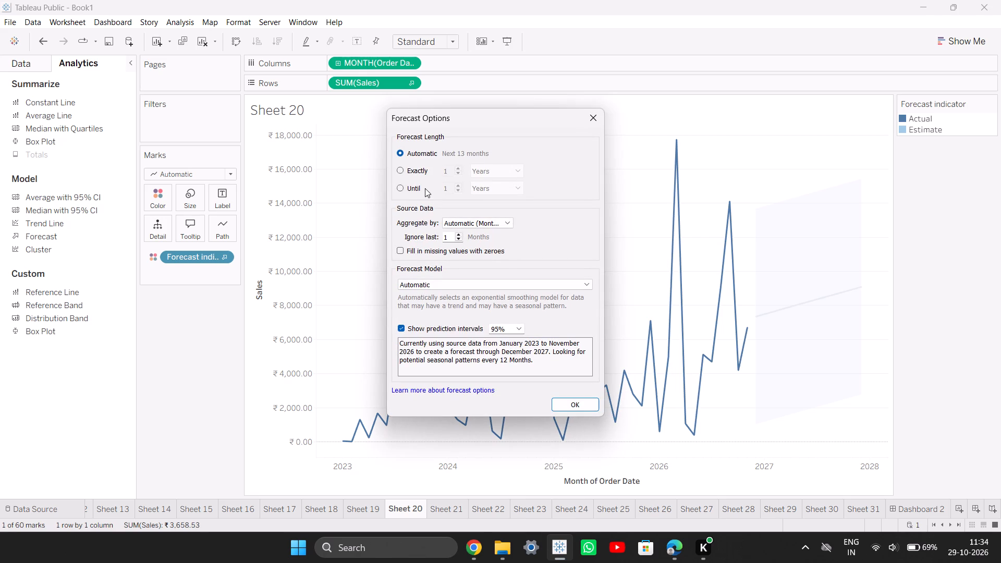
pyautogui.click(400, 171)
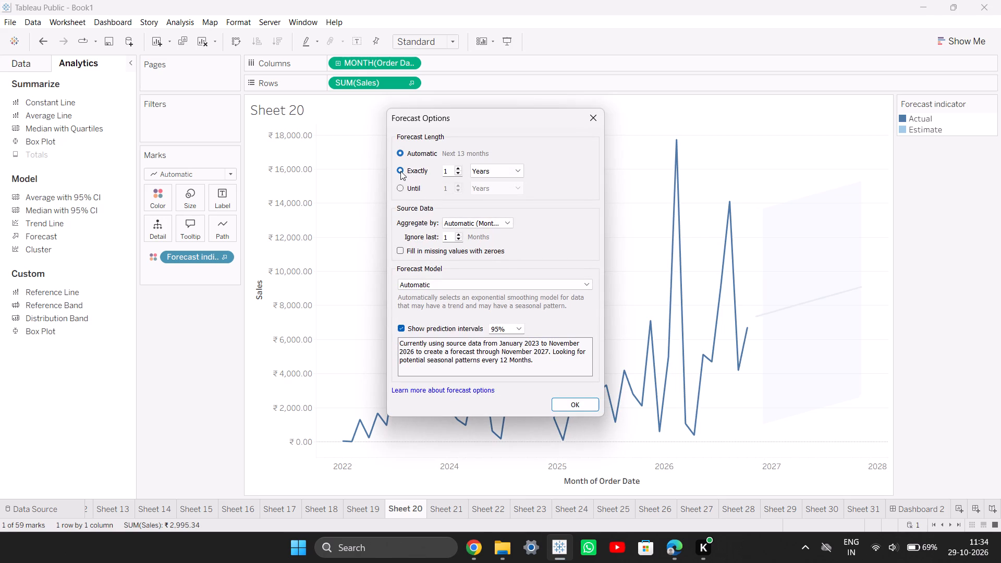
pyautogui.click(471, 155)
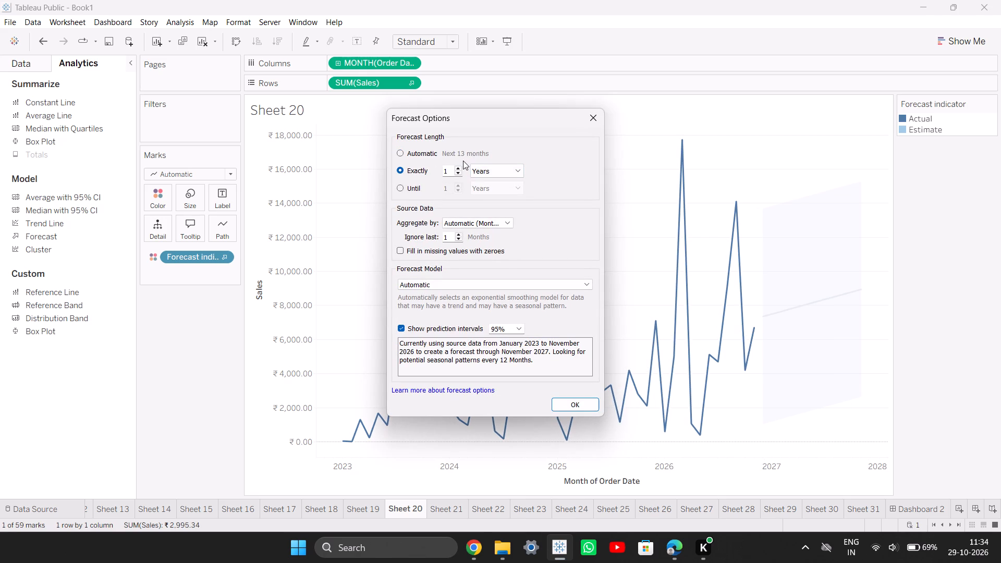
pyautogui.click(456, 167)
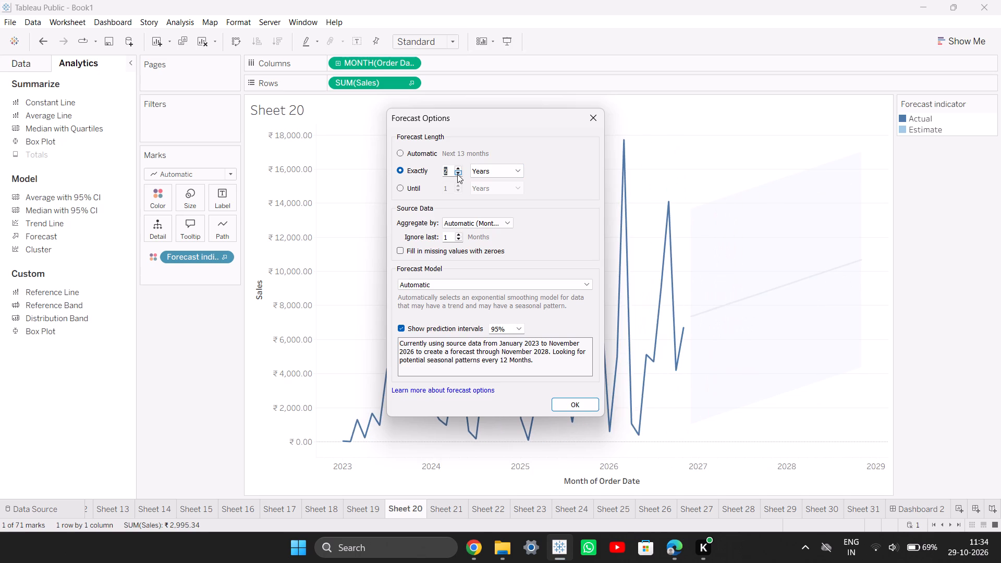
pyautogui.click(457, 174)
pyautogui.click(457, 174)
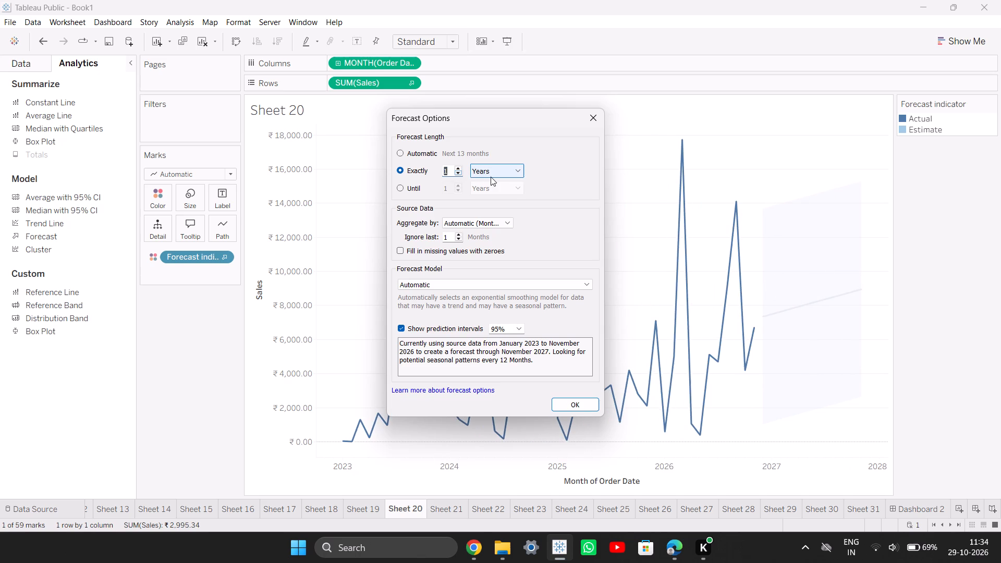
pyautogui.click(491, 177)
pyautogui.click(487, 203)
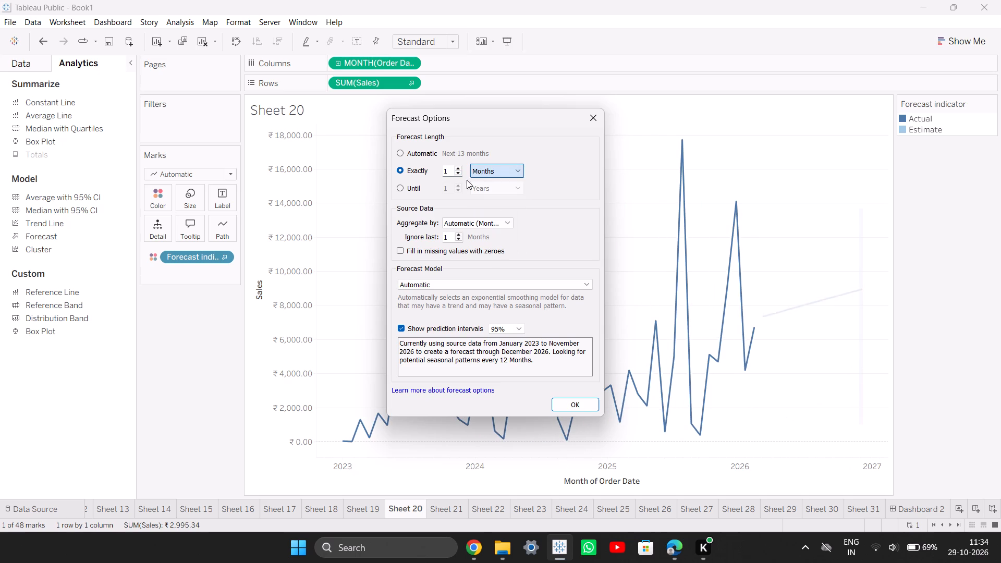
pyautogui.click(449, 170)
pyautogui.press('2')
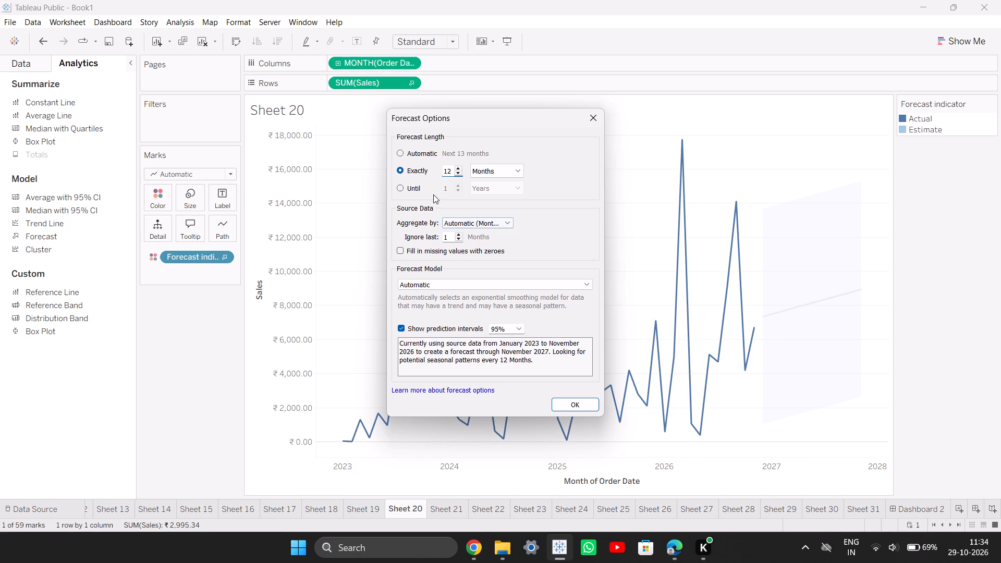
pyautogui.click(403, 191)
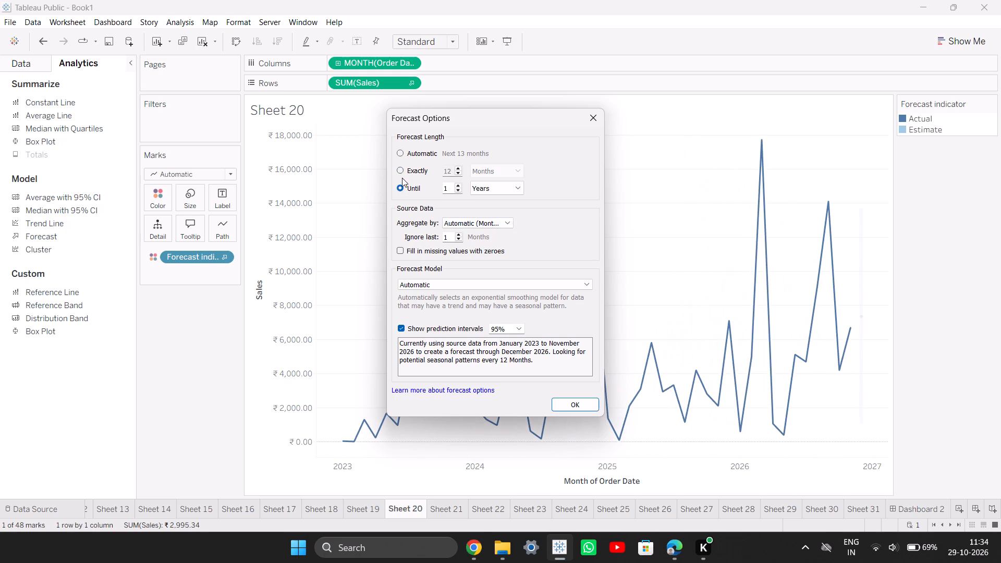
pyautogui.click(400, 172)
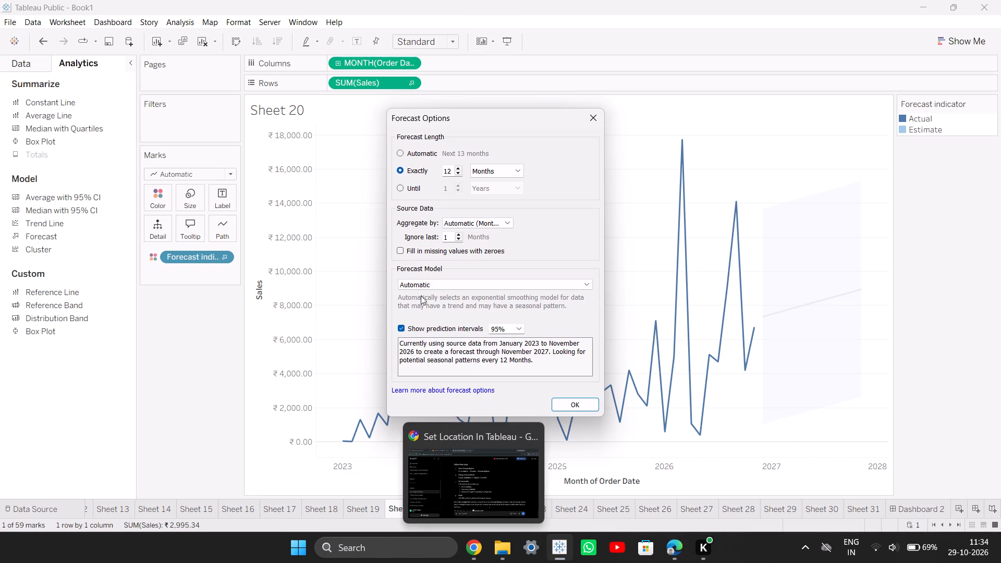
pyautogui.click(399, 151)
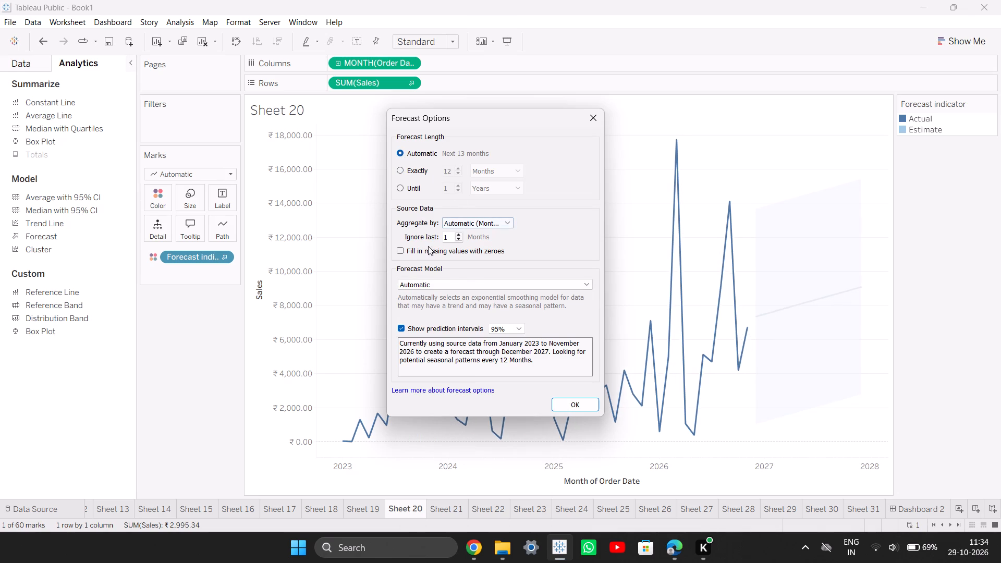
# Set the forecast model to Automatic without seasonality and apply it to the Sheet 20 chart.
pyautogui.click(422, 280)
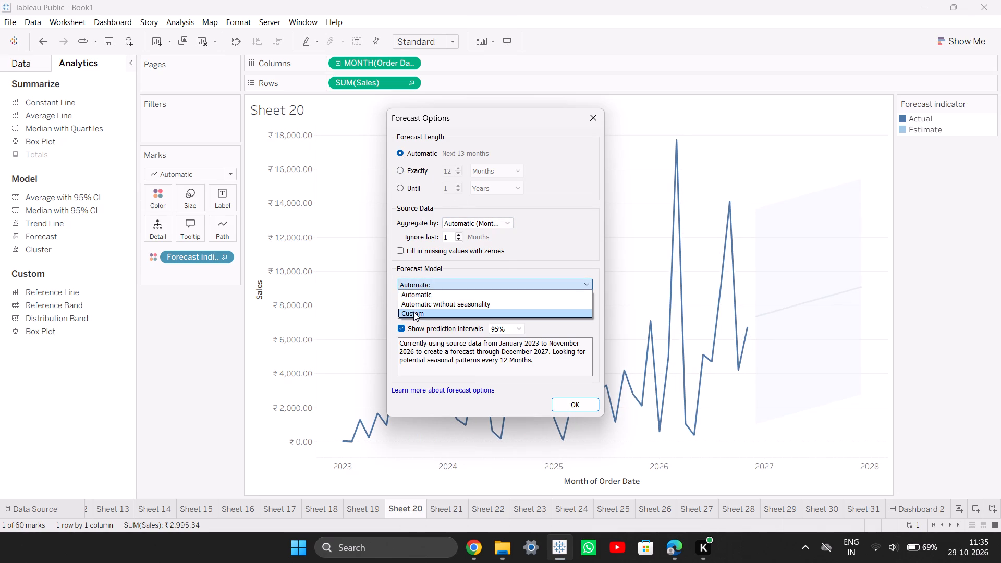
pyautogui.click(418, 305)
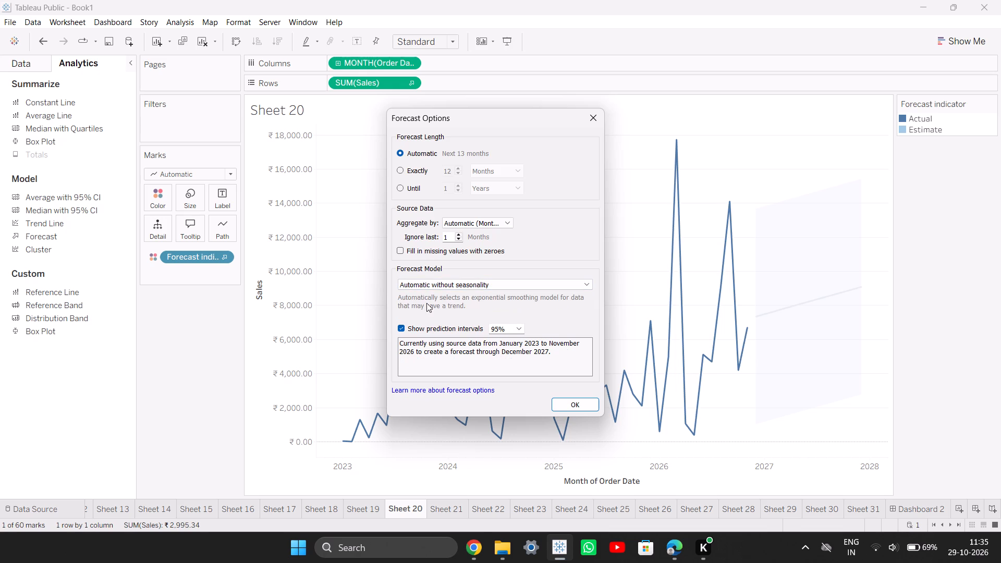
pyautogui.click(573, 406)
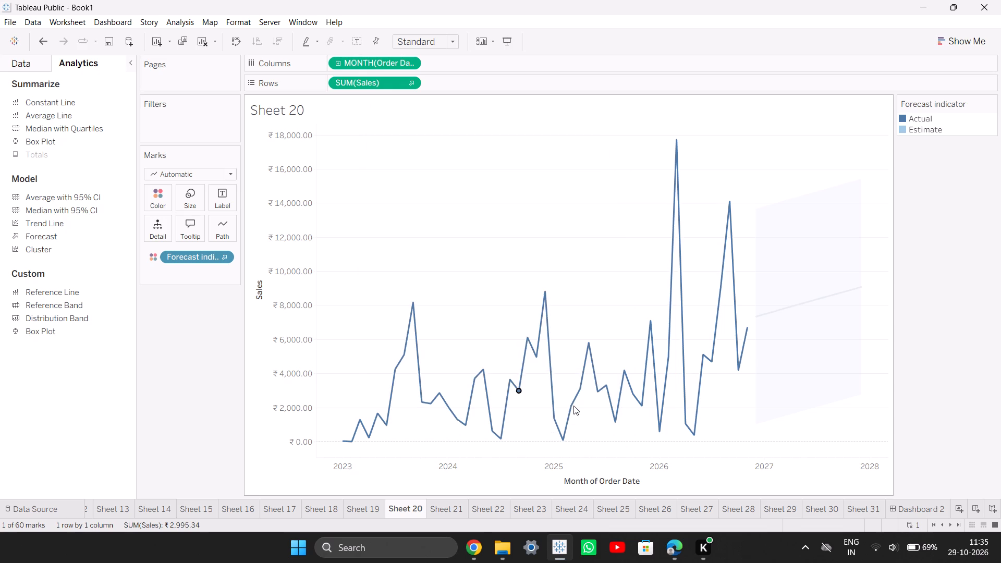
# Reopen Sheet 20's forecast options and set a Custom forecast model with Additive trend and Additive season.
pyautogui.click(549, 396)
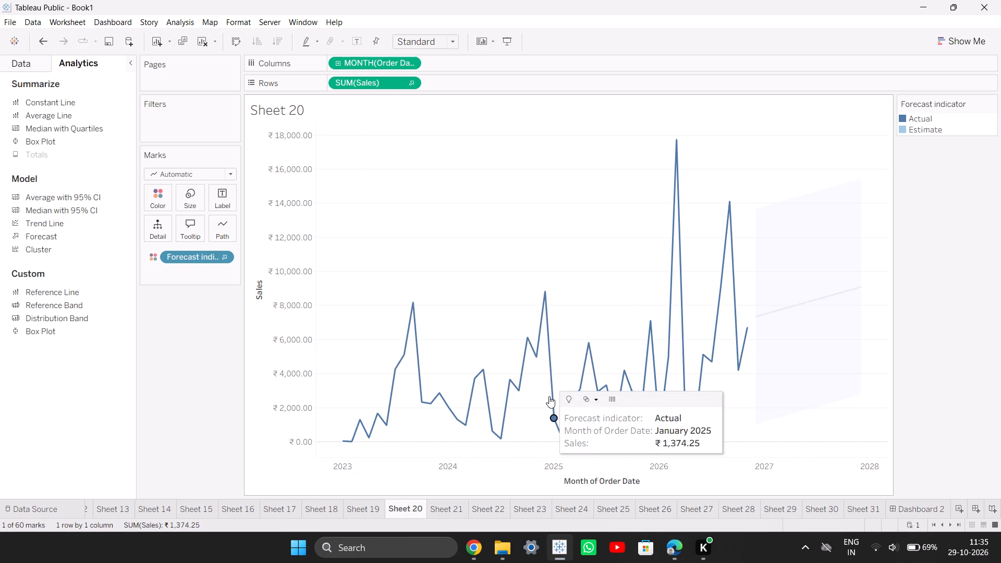
pyautogui.click(554, 386)
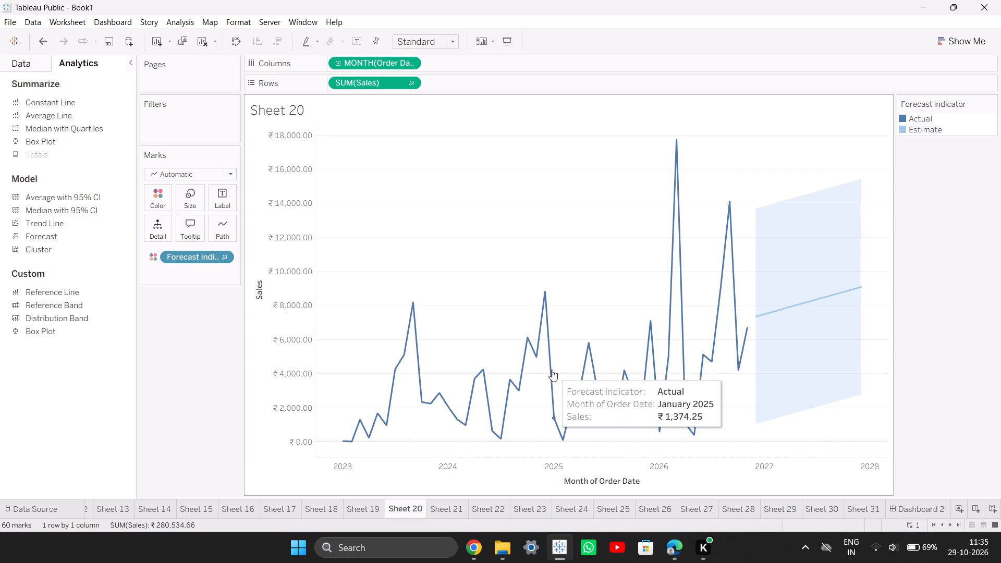
pyautogui.click(552, 370)
pyautogui.rightClick(549, 368)
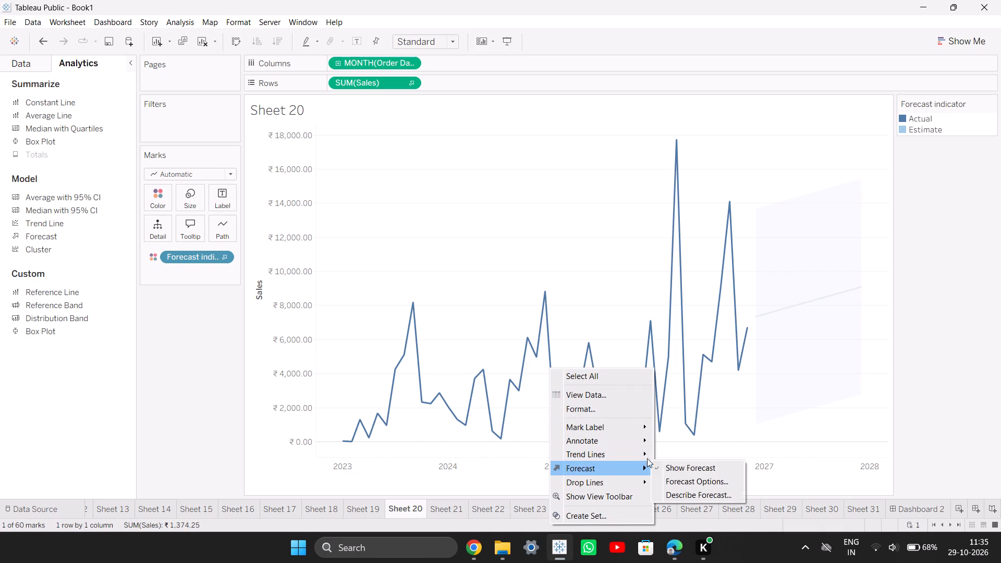
pyautogui.click(679, 479)
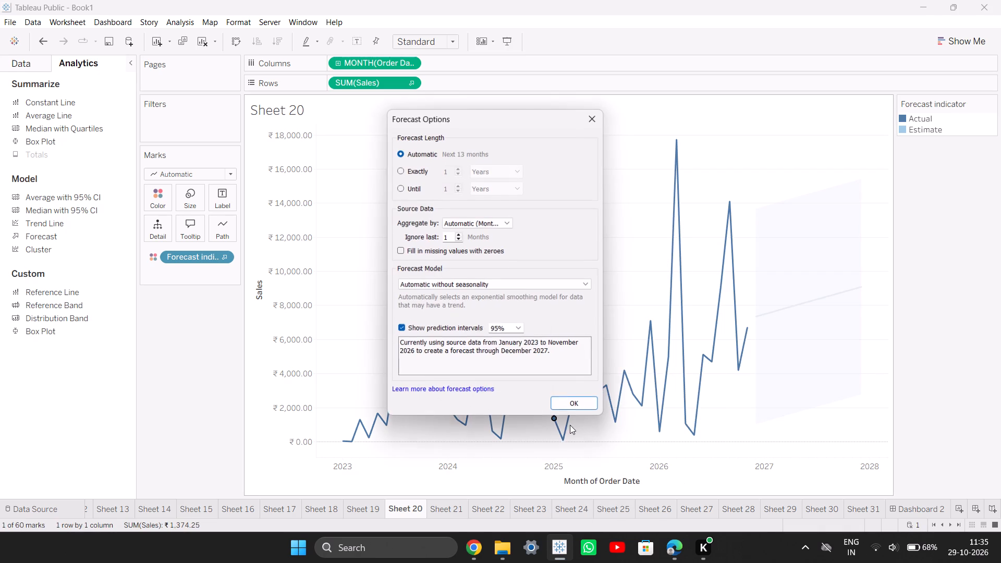
pyautogui.moveTo(519, 285); pyautogui.dragTo(469, 318)
pyautogui.click(469, 318)
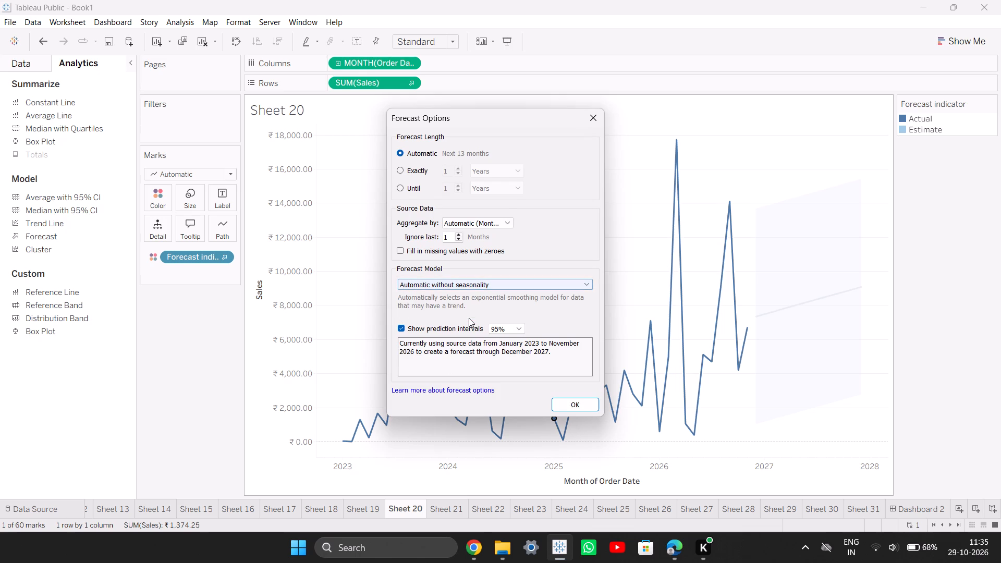
pyautogui.click(499, 288)
pyautogui.click(467, 309)
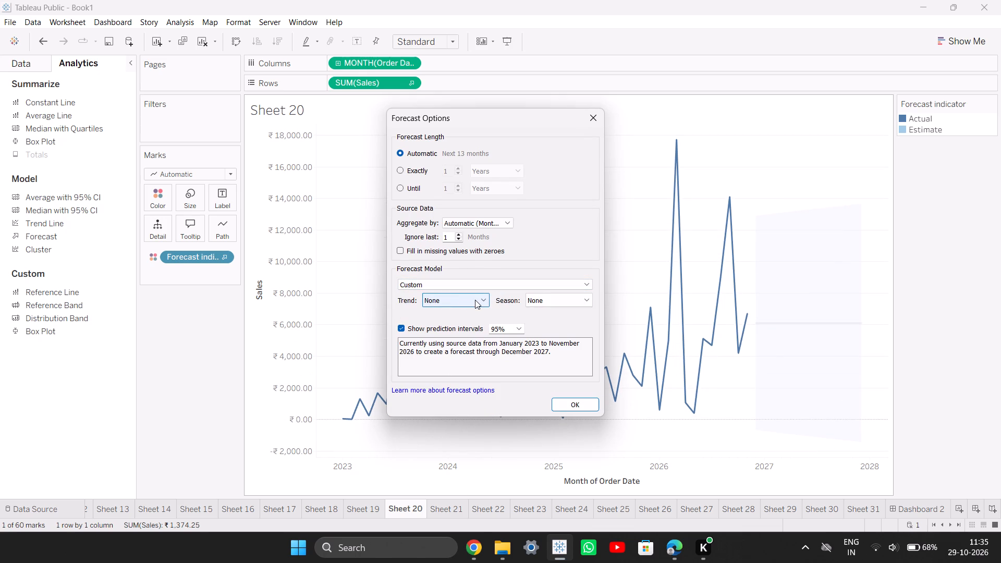
pyautogui.click(475, 300)
pyautogui.click(450, 323)
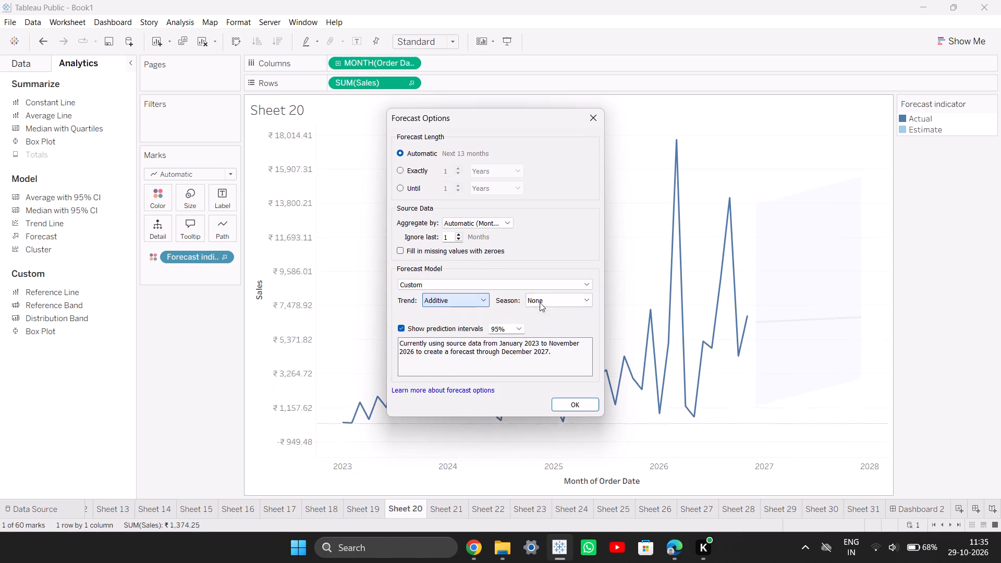
pyautogui.click(563, 299)
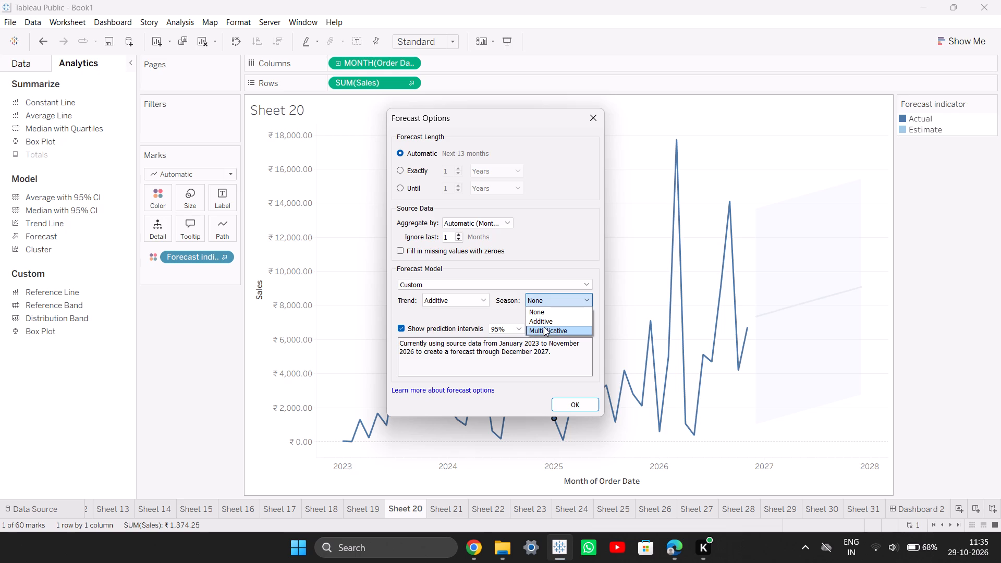
pyautogui.click(544, 327)
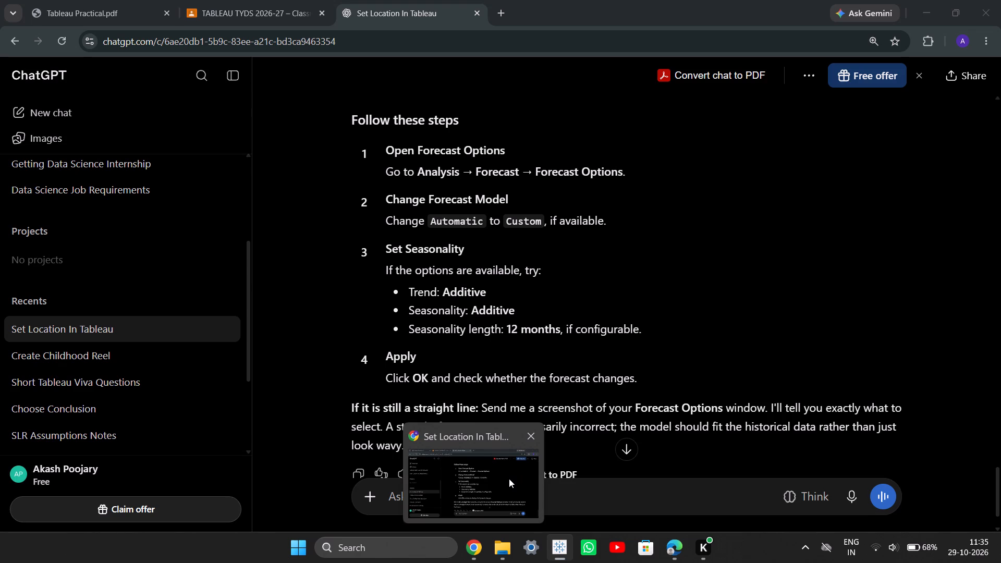
pyautogui.click(584, 302)
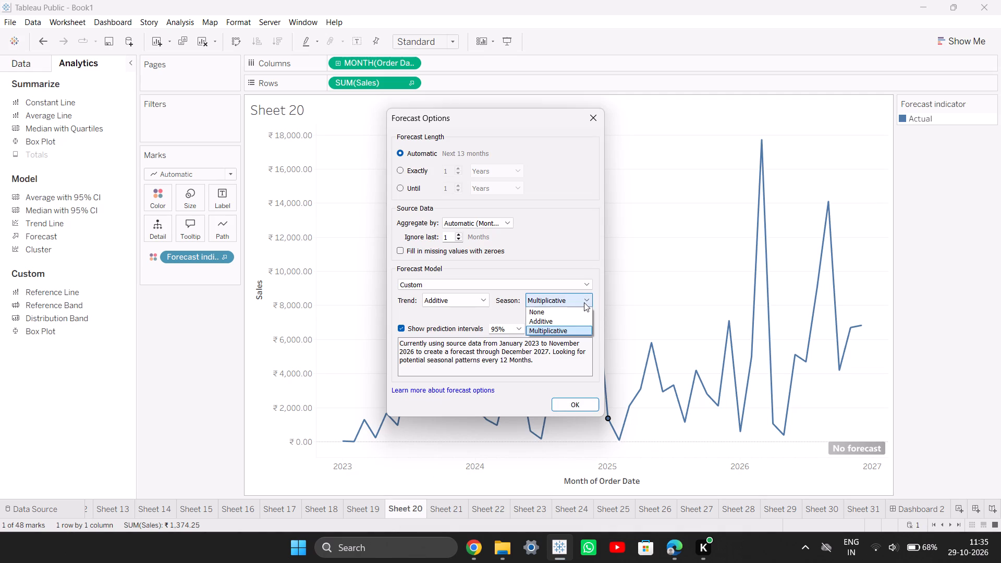
pyautogui.click(562, 317)
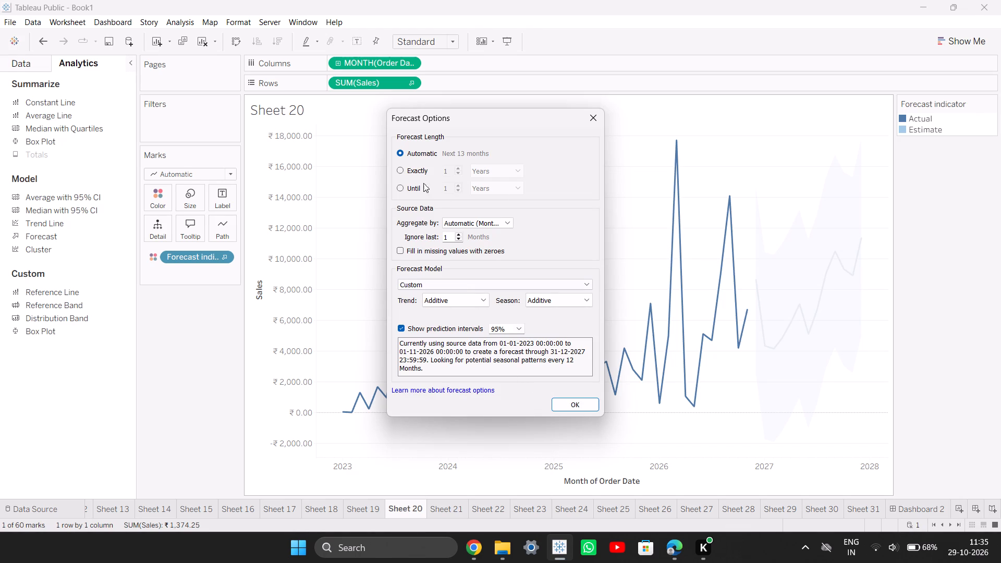
# Set the forecast length to exactly 1 year, apply the options to Sheet 20 and clear the mark selection.
pyautogui.click(408, 172)
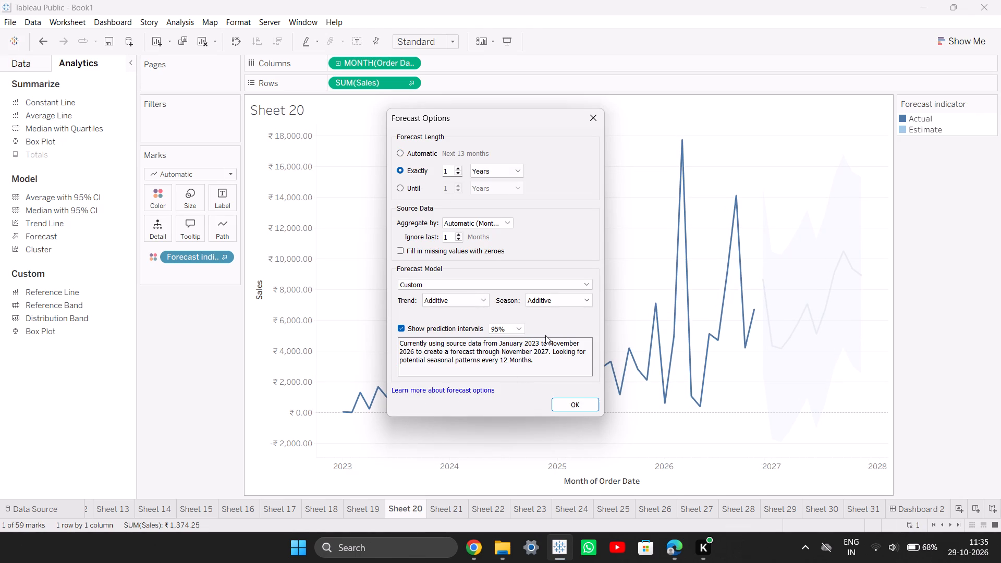
pyautogui.scroll(-1, 545, 335)
pyautogui.click(572, 288)
pyautogui.click(572, 288)
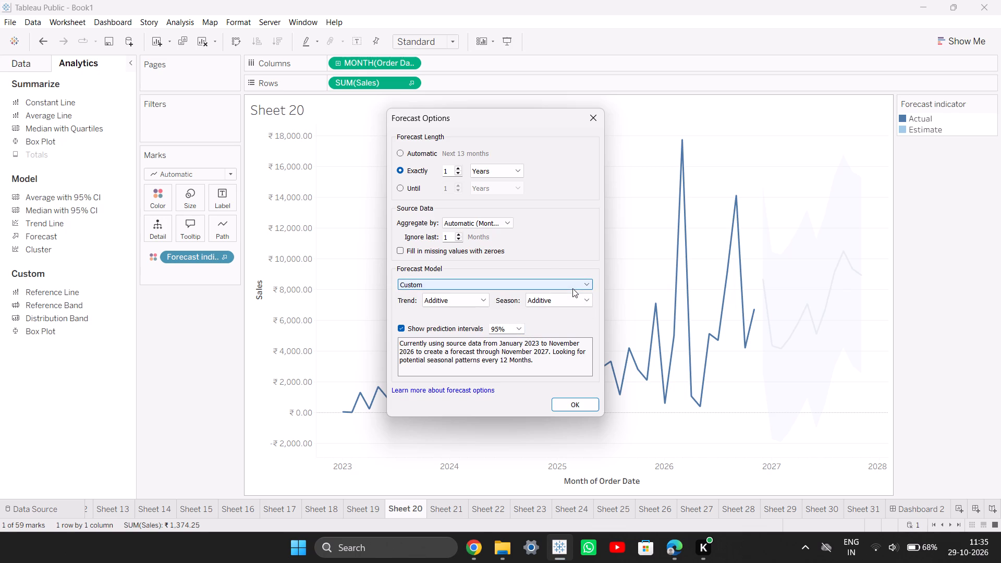
pyautogui.click(567, 401)
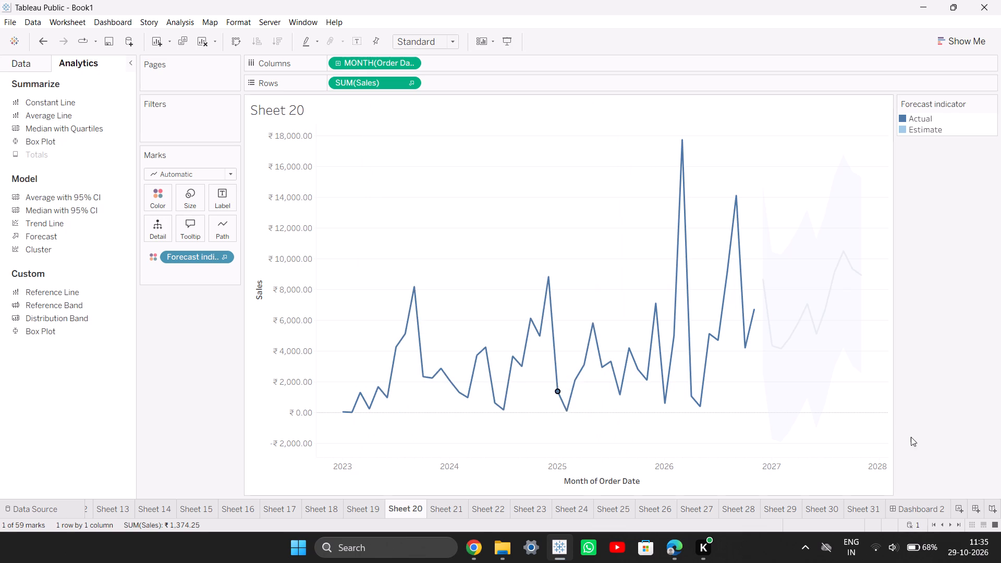
pyautogui.click(918, 470)
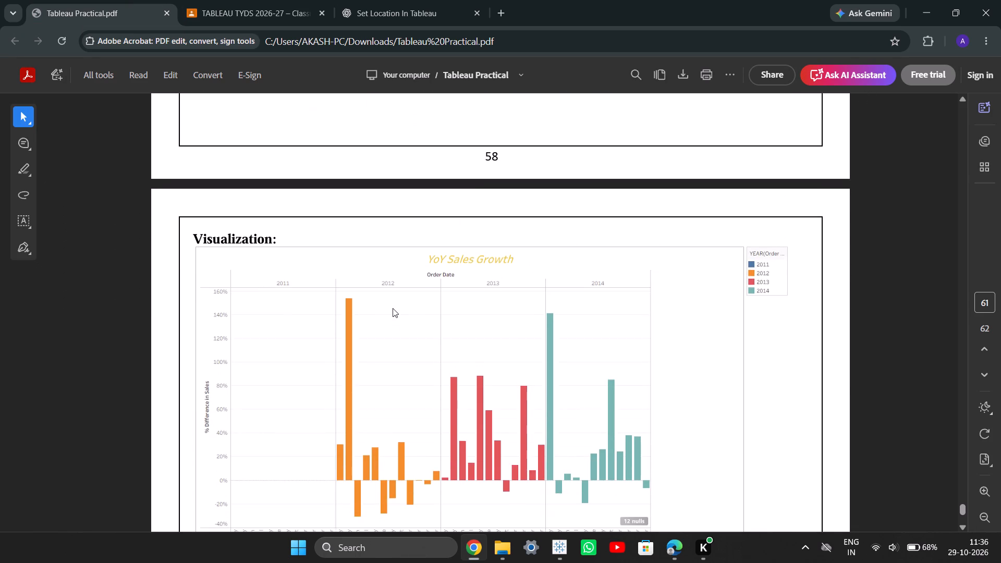
pyautogui.scroll(-4, 393, 308)
pyautogui.scroll(10, 393, 308)
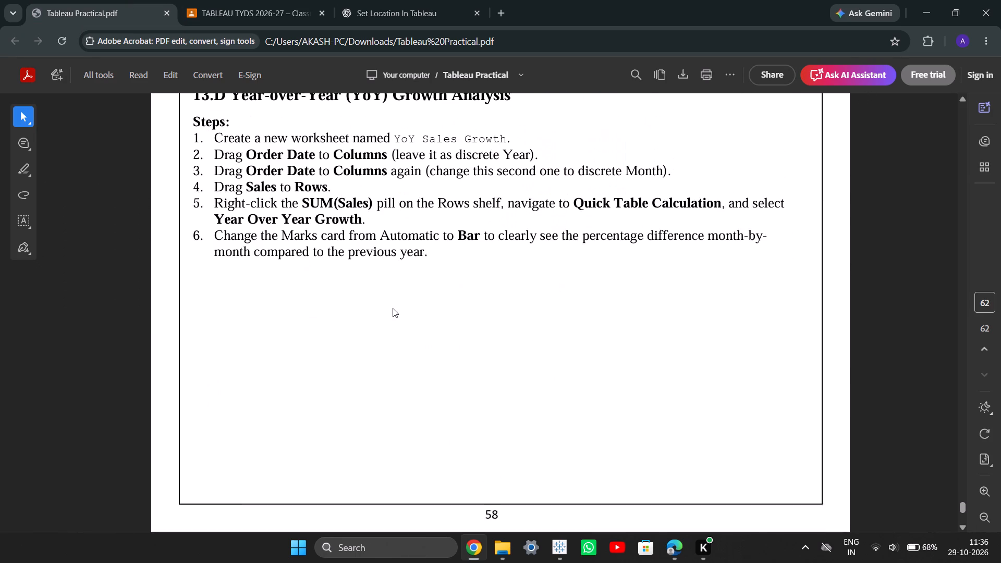
pyautogui.scroll(1, 393, 308)
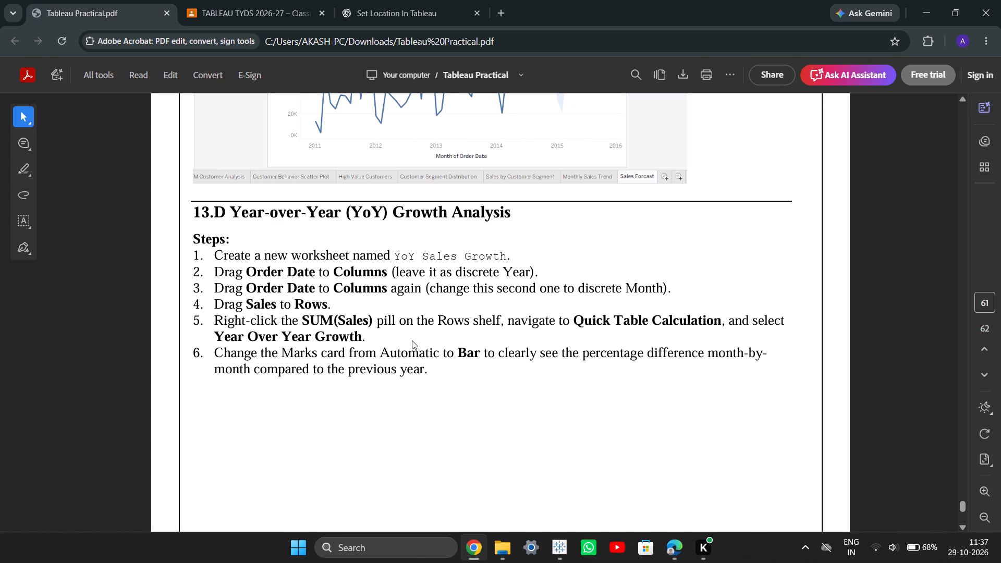
pyautogui.scroll(-9, 419, 271)
pyautogui.scroll(2, 419, 271)
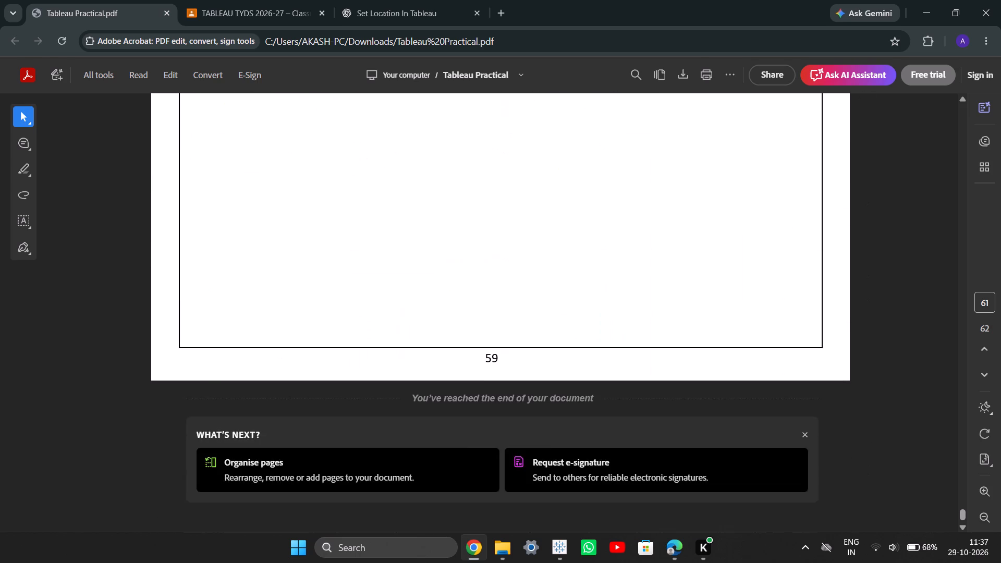
pyautogui.scroll(10, 419, 271)
pyautogui.scroll(-12, 419, 271)
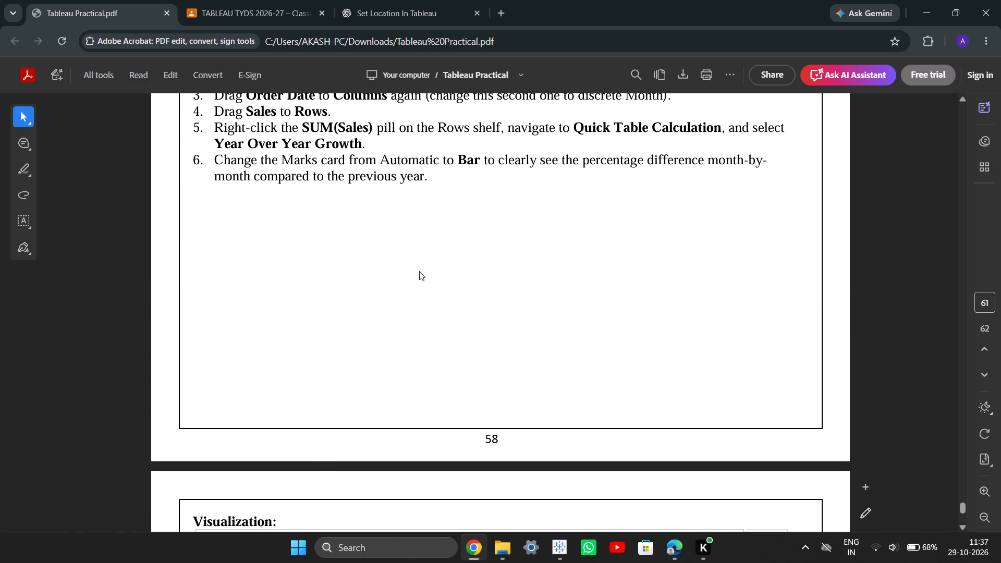
pyautogui.scroll(-8, 419, 271)
pyautogui.scroll(4, 419, 271)
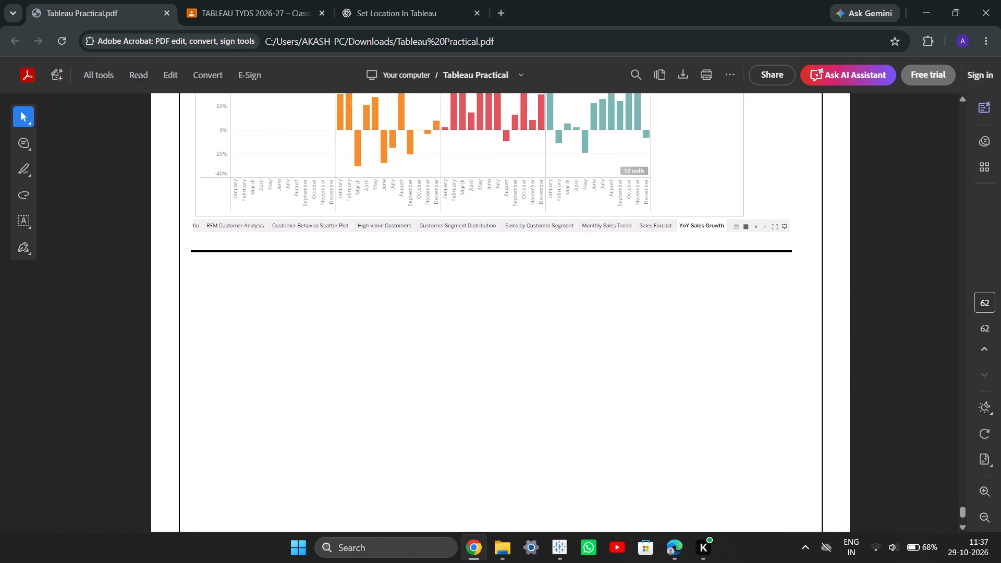
pyautogui.scroll(2, 419, 271)
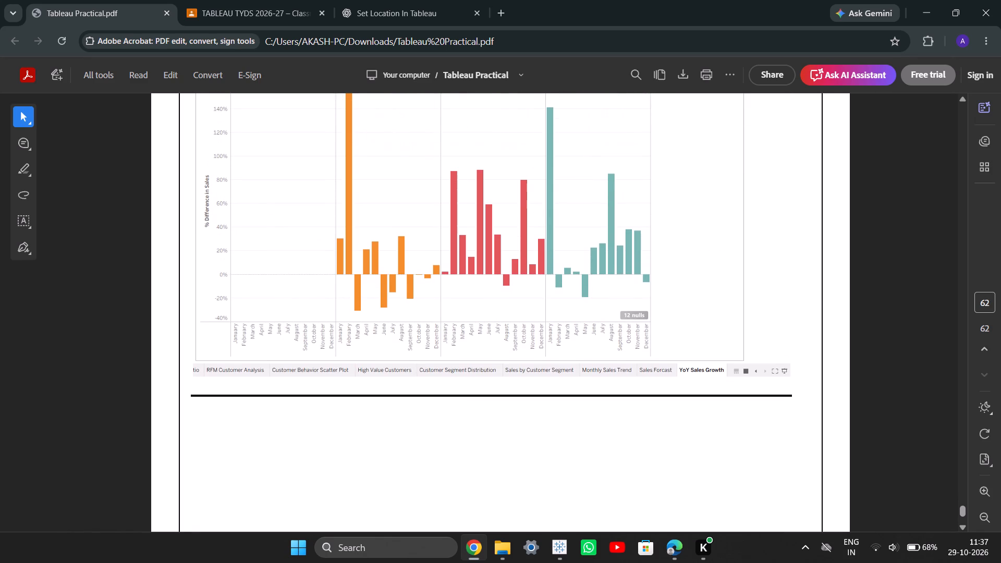
# Switch back to Tableau Public and open the blank worksheet Sheet 29.
pyautogui.click(1000, 0)
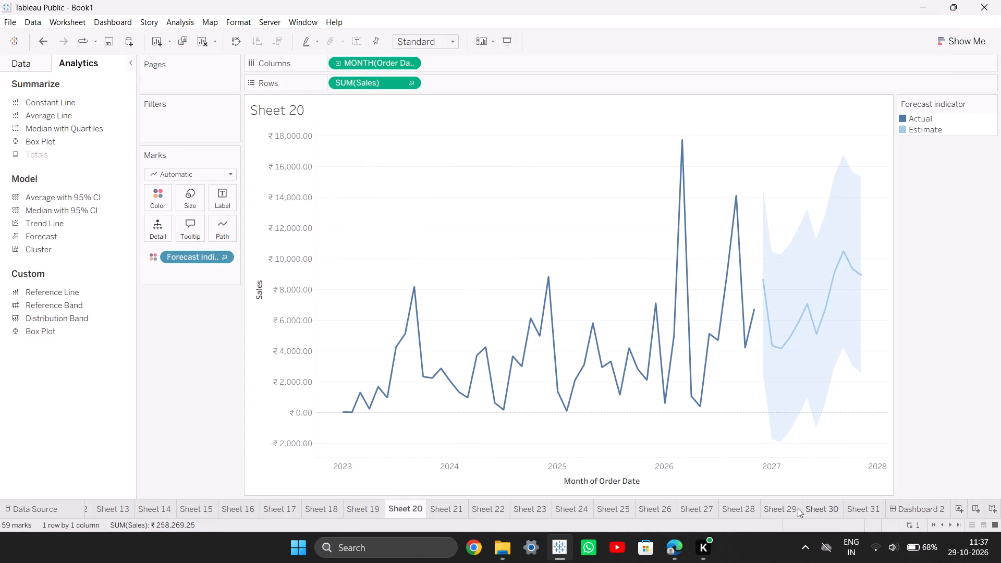
pyautogui.click(779, 505)
pyautogui.click(688, 510)
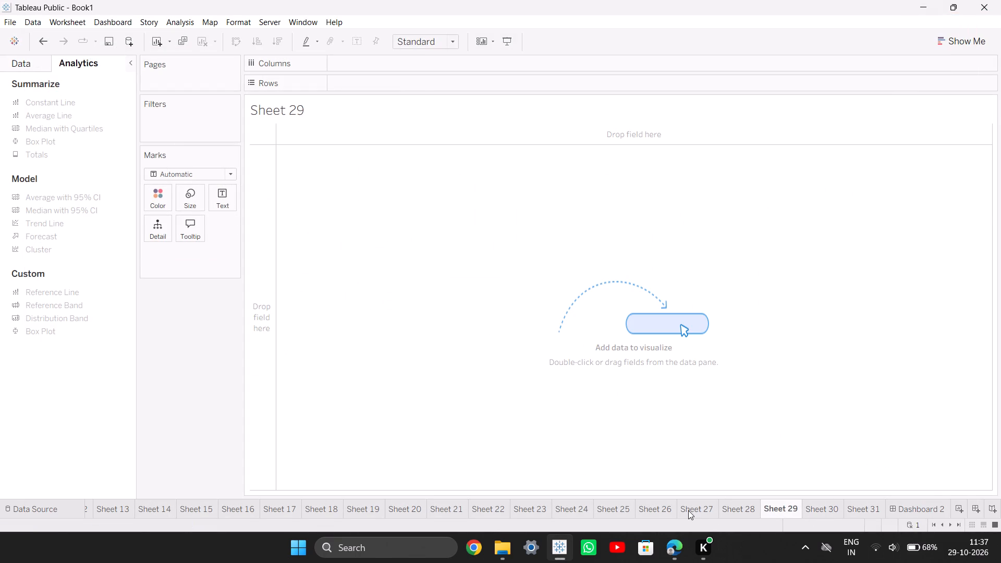
pyautogui.moveTo(733, 515); pyautogui.dragTo(780, 513)
pyautogui.click(780, 513)
# From the Orders+ (Superstore) fields, place Sales on Rows and Order Date on Columns as a discrete Year.
pyautogui.click(45, 65)
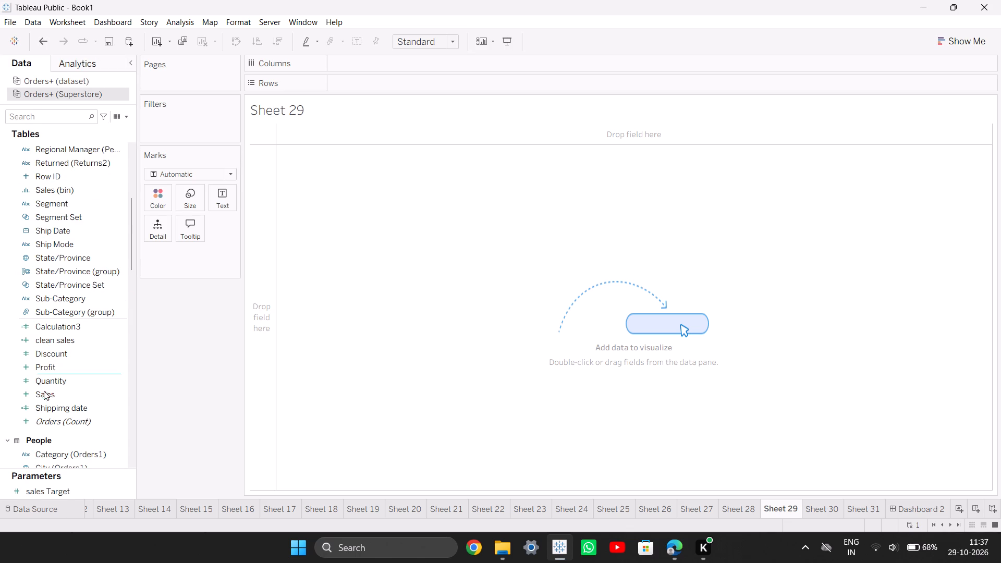
pyautogui.moveTo(44, 389); pyautogui.dragTo(378, 81)
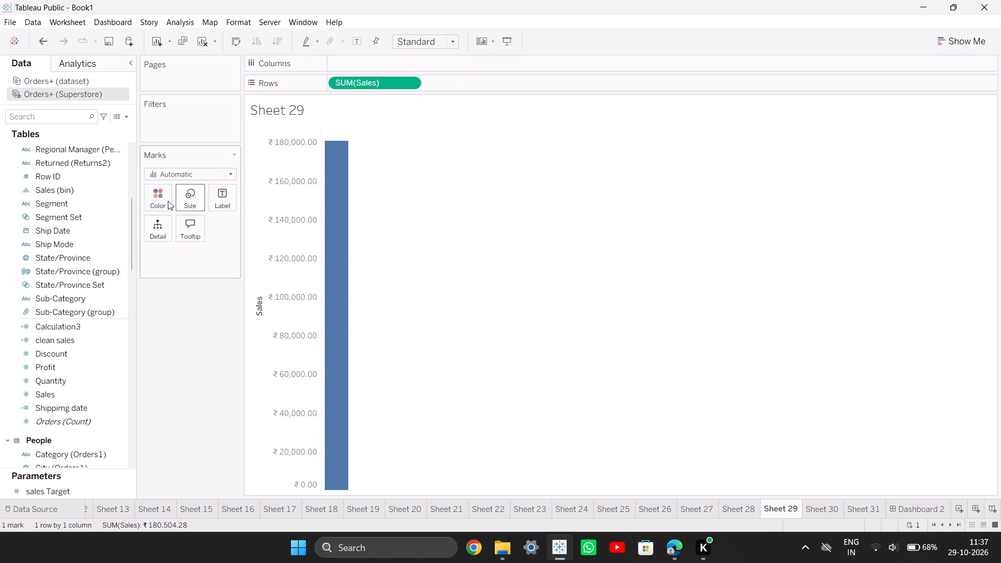
pyautogui.scroll(11, 60, 176)
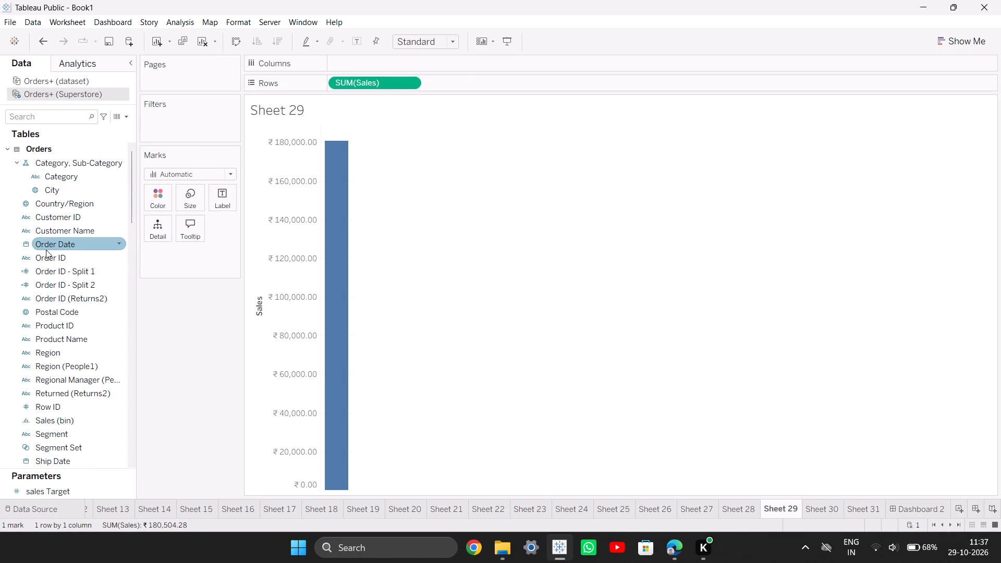
pyautogui.moveTo(47, 244); pyautogui.dragTo(379, 62)
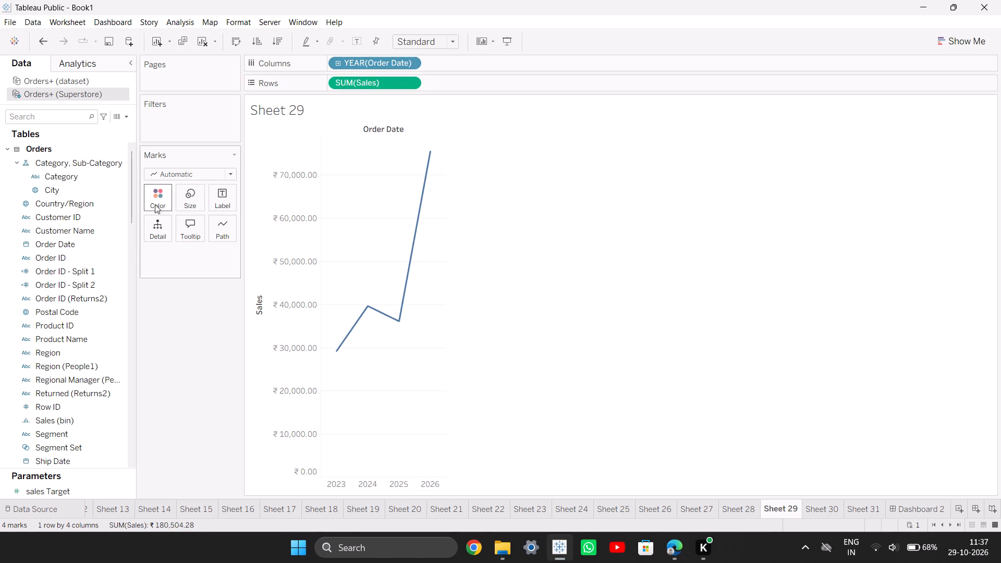
# Add Order Date to Columns a second time, after the Year field, and set it to discrete Month.
pyautogui.moveTo(79, 241); pyautogui.dragTo(518, 55)
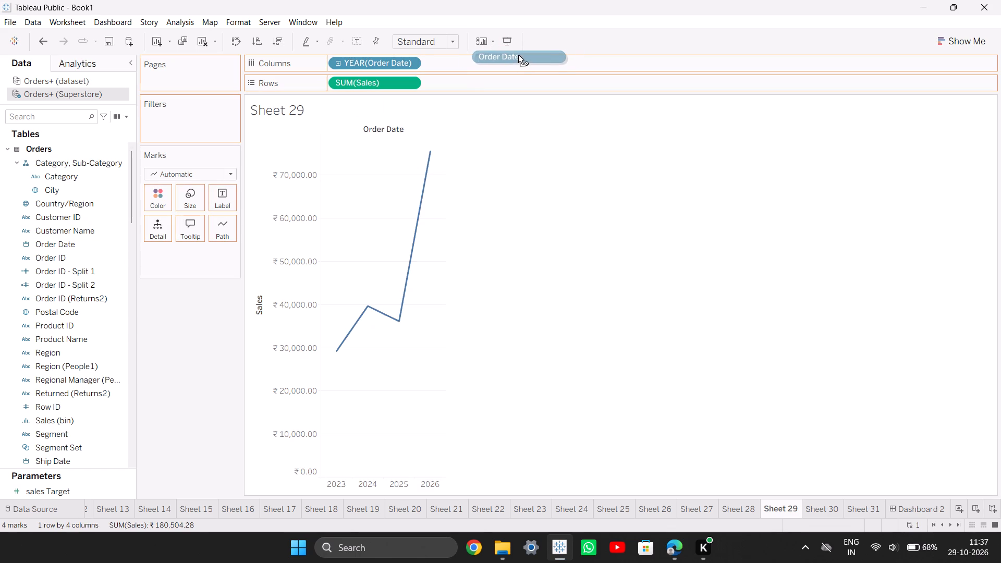
pyautogui.moveTo(518, 55); pyautogui.dragTo(520, 59)
pyautogui.click(408, 58)
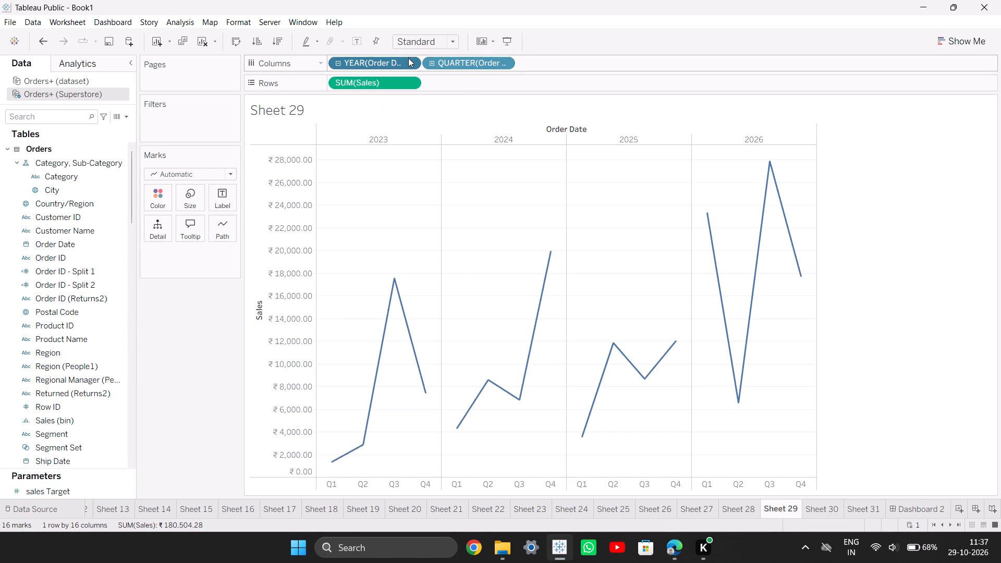
pyautogui.click(514, 63)
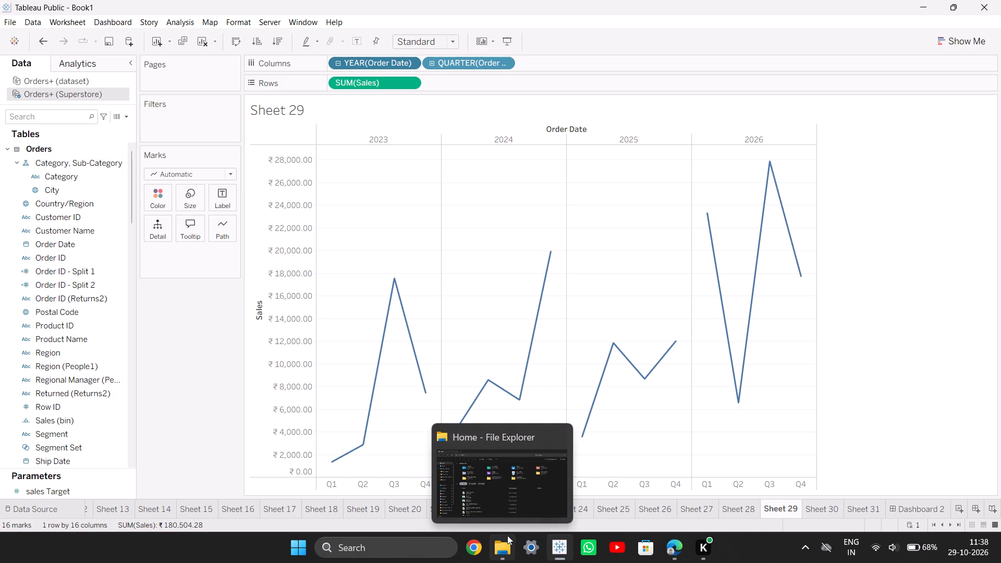
pyautogui.click(500, 62)
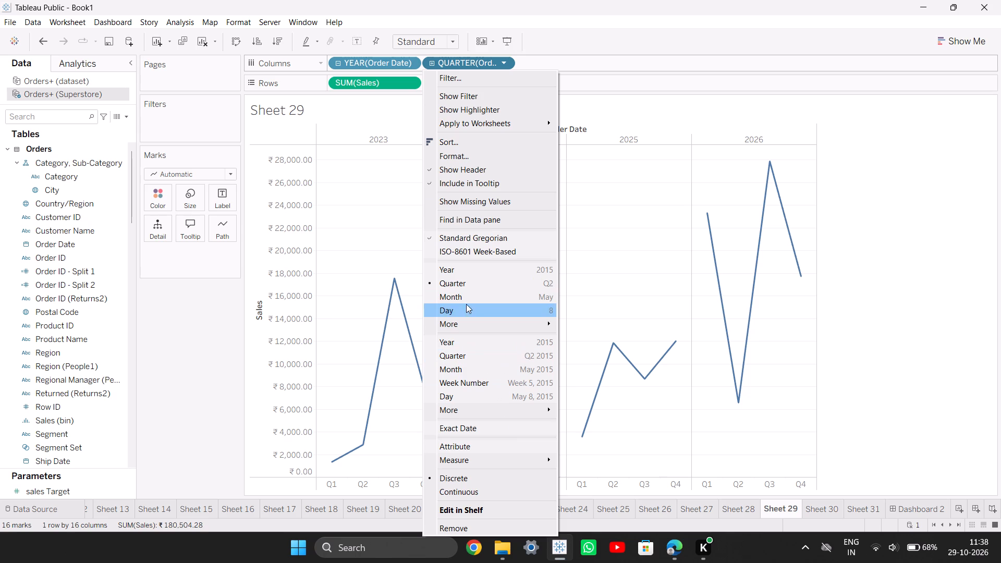
pyautogui.click(467, 297)
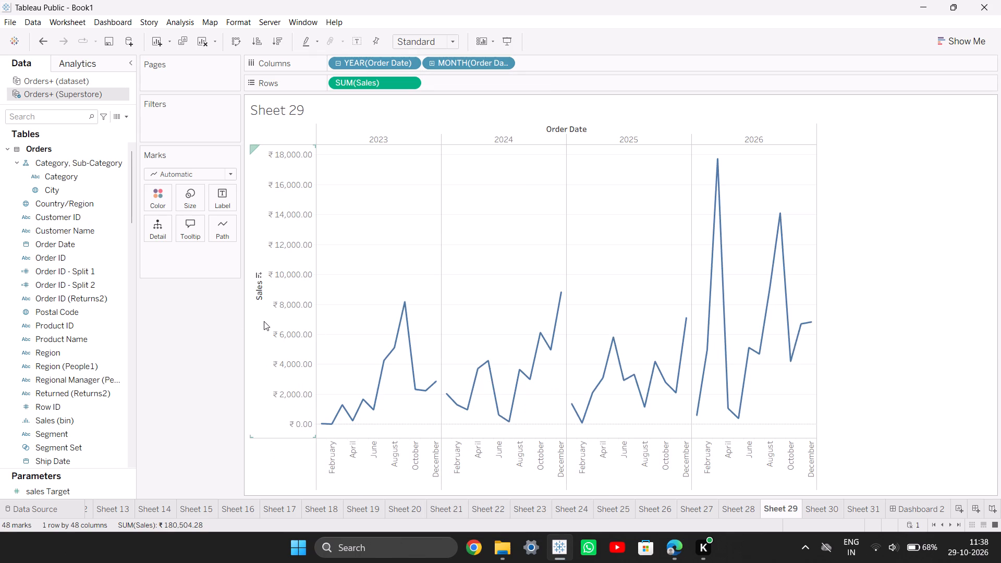
# Set the mark type of the Sheet 29 chart to Bar.
pyautogui.click(230, 177)
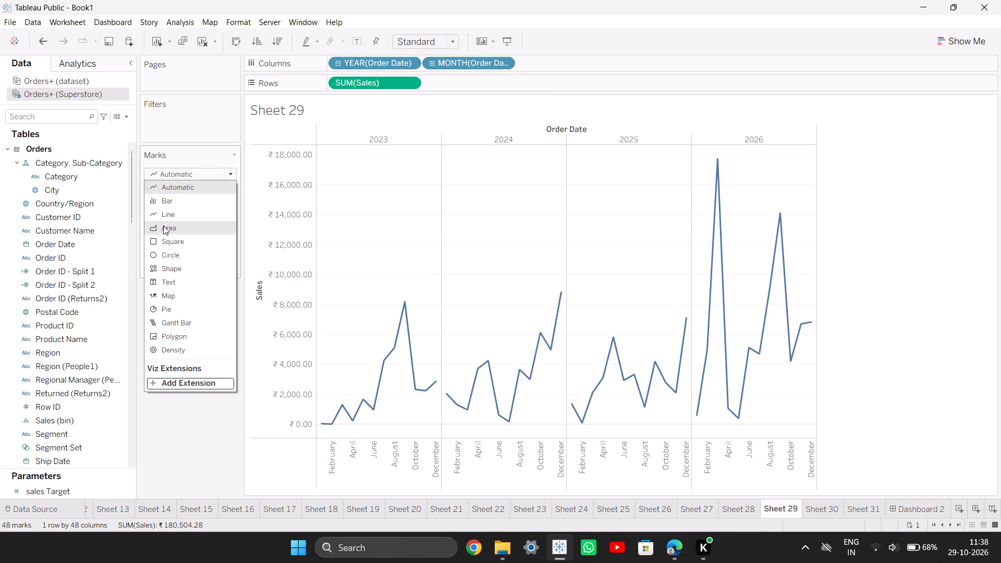
pyautogui.click(192, 201)
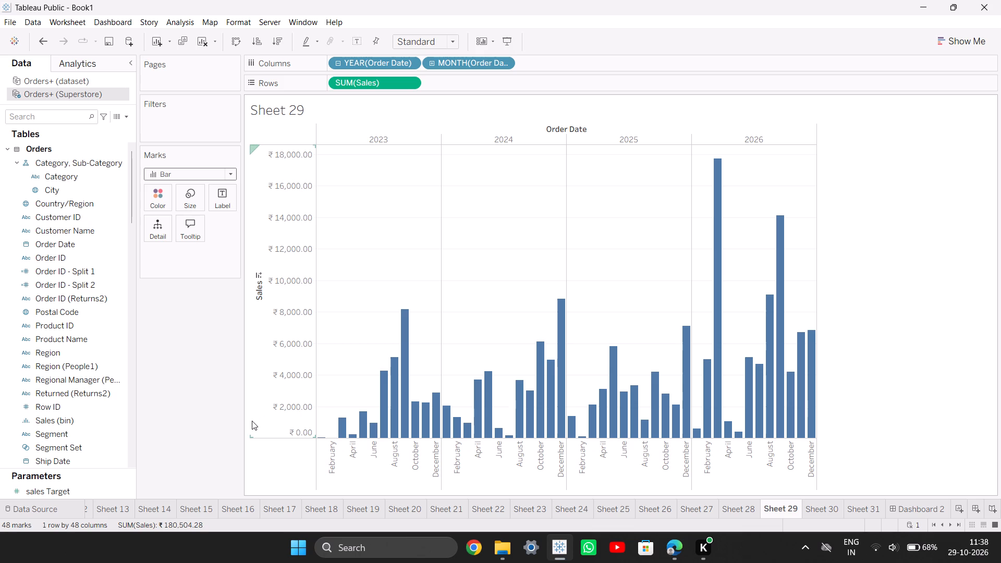
# Apply the Year Over Year Growth quick table calculation to SUM(Sales) on Rows.
pyautogui.click(409, 75)
pyautogui.click(409, 81)
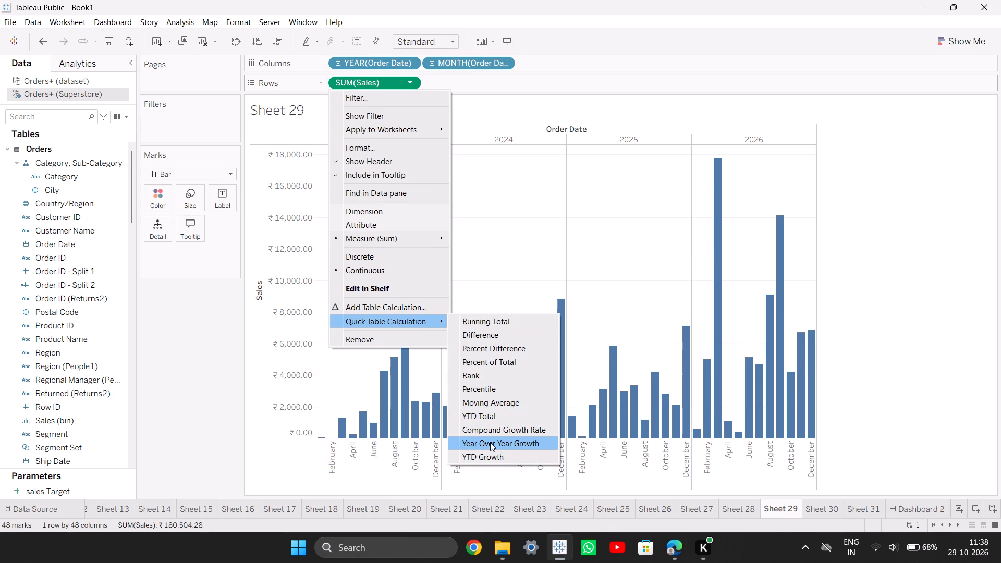
pyautogui.click(490, 442)
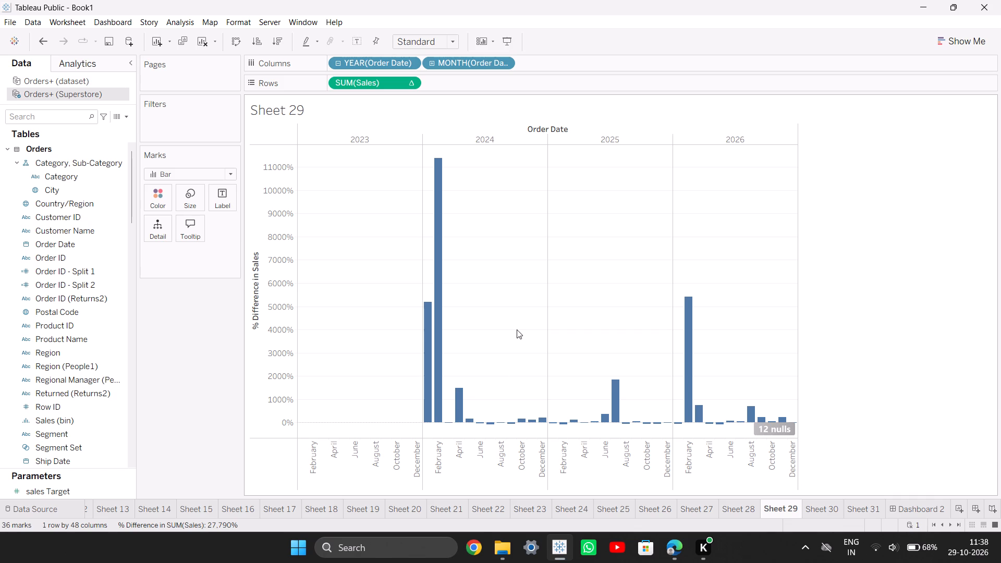
pyautogui.scroll(-6, 598, 168)
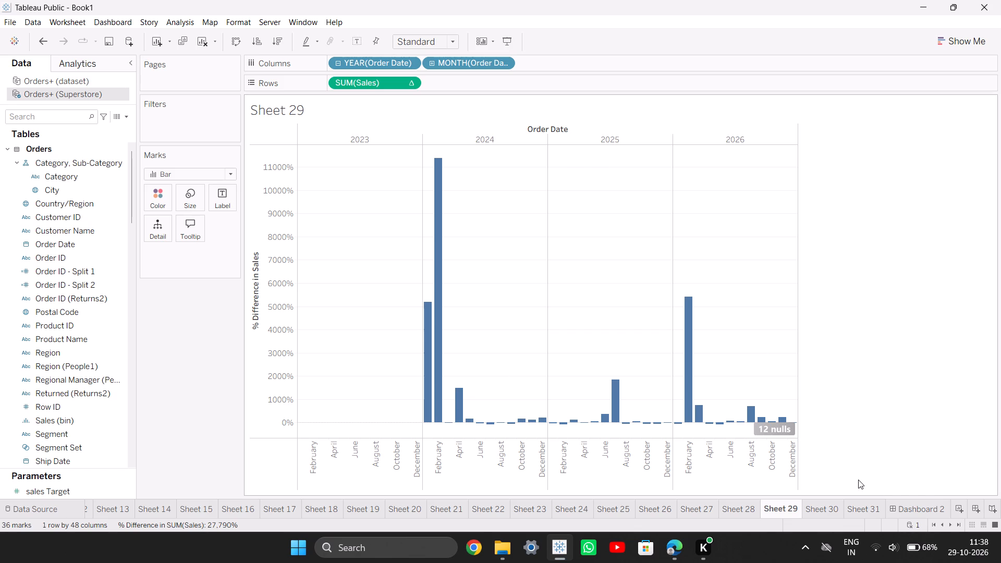